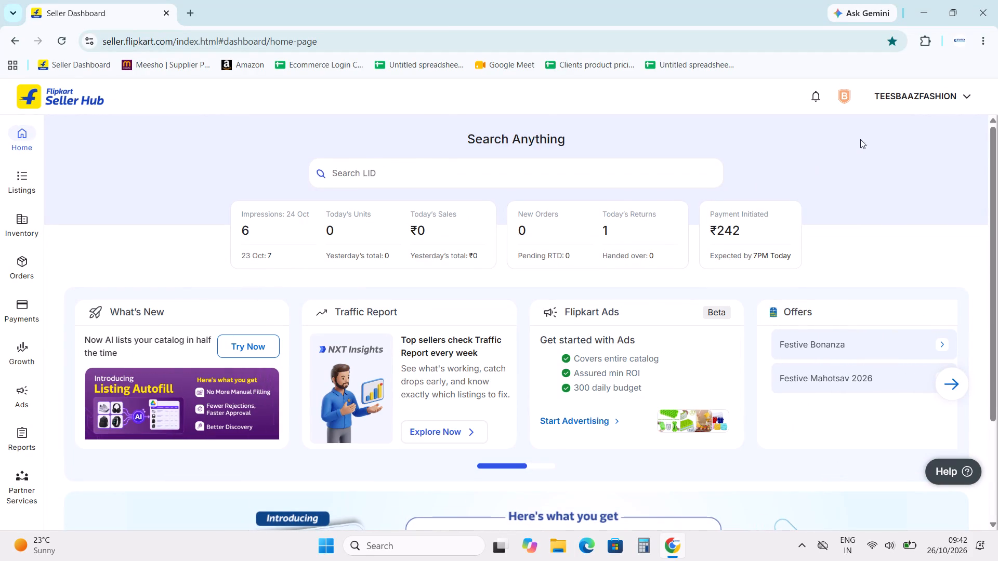
Switch to the ASTRETAILPVTLTD seller account and decline the browser notification request.
{"action": "left_click", "coordinate": [893, 98]}
{"action": "left_click", "coordinate": [832, 142]}
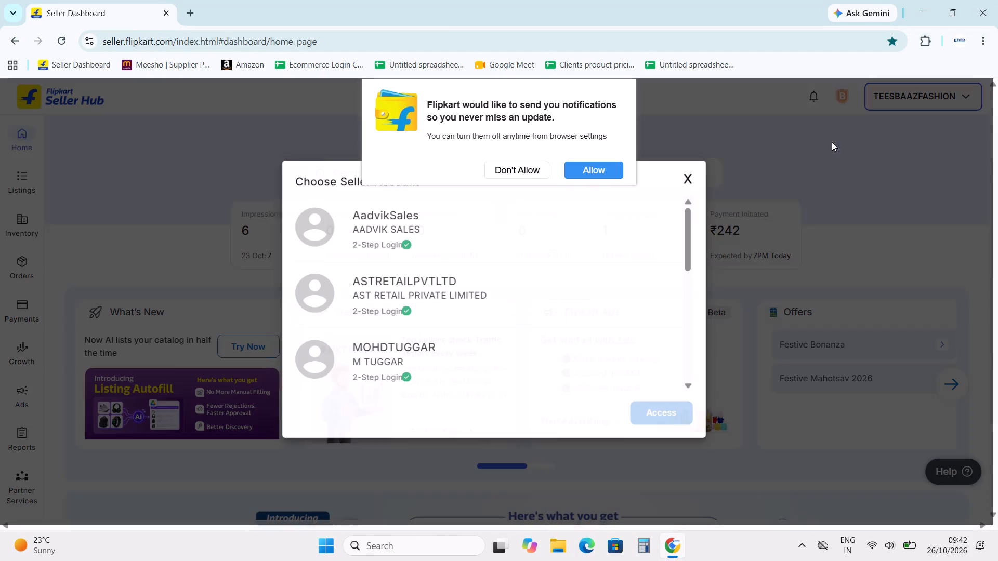
{"action": "left_click", "coordinate": [411, 290]}
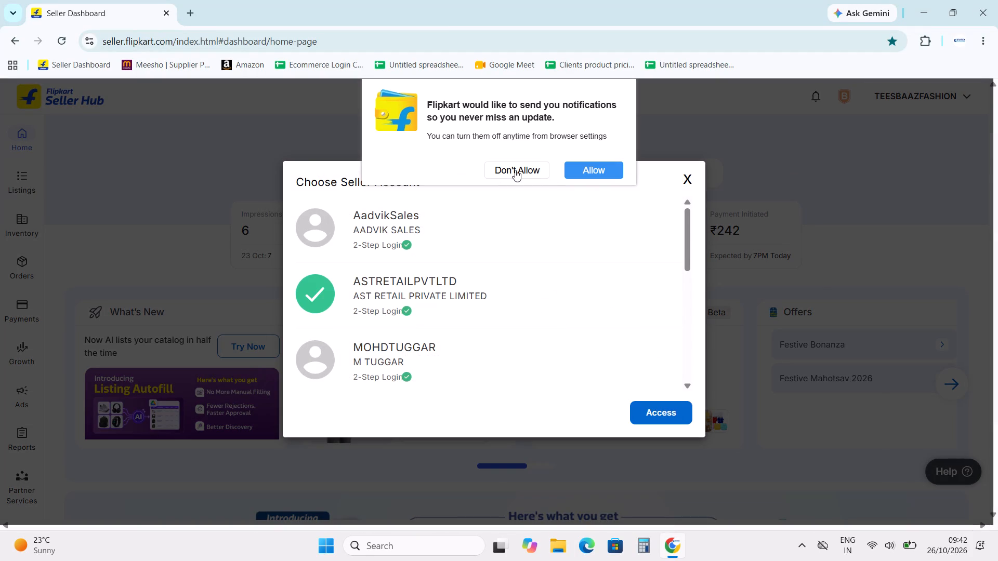
{"action": "left_click", "coordinate": [515, 170]}
{"action": "left_click", "coordinate": [656, 416]}
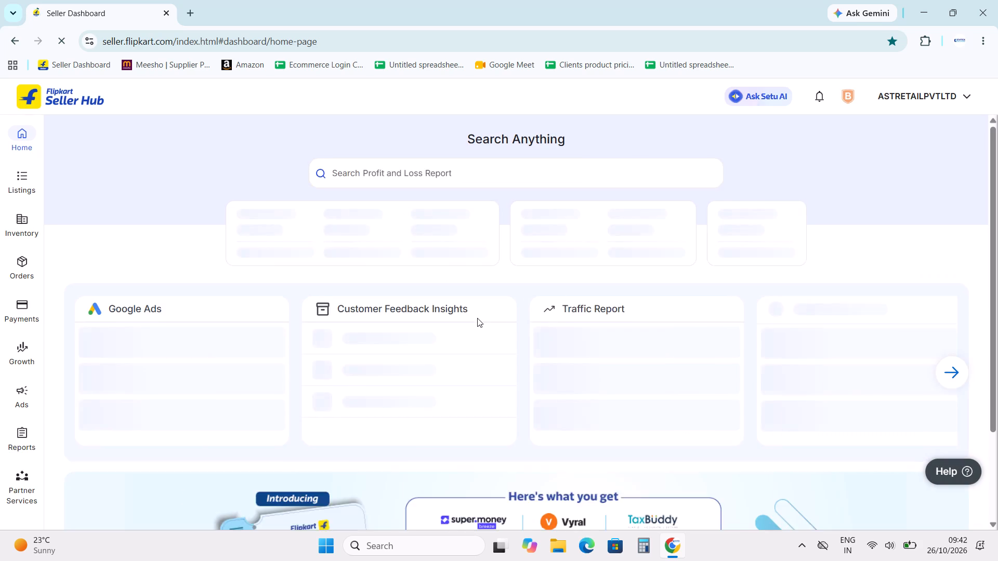
Review the forward orders waiting to be accepted and those waiting to be dispatched.
{"action": "left_click", "coordinate": [27, 258]}
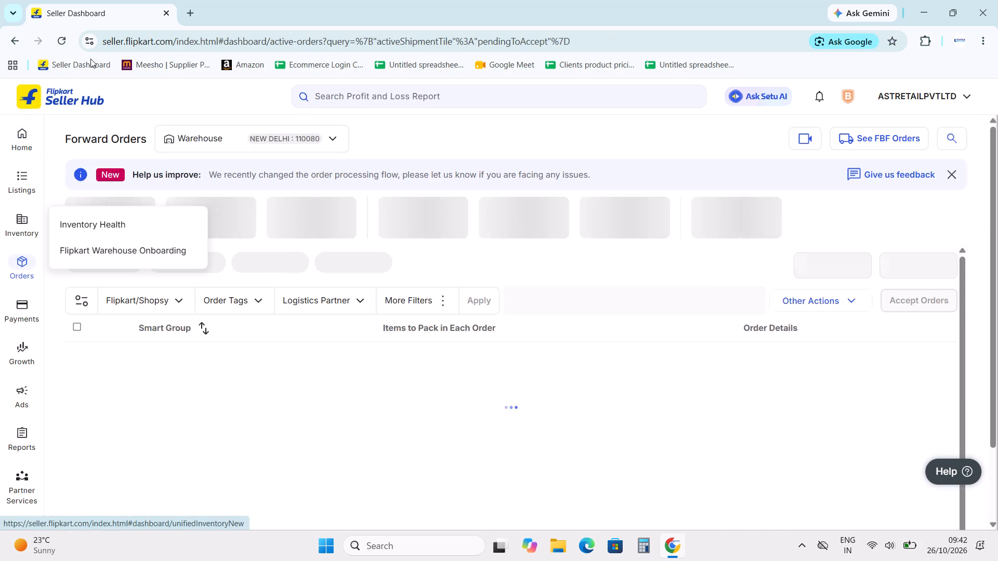
{"action": "left_click", "coordinate": [66, 40]}
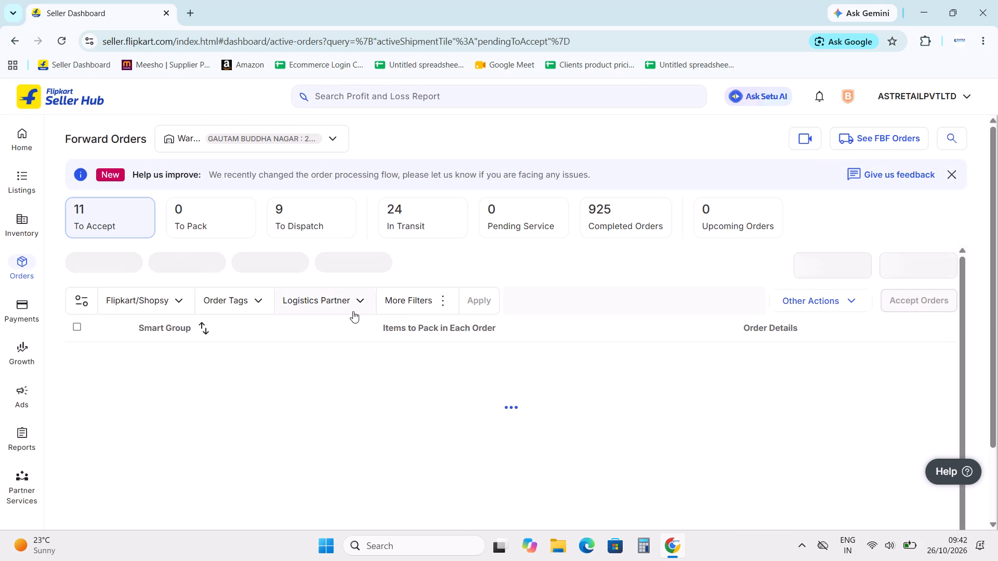
{"action": "scroll", "coordinate": [524, 261], "scroll_direction": "down", "scroll_amount": 7}
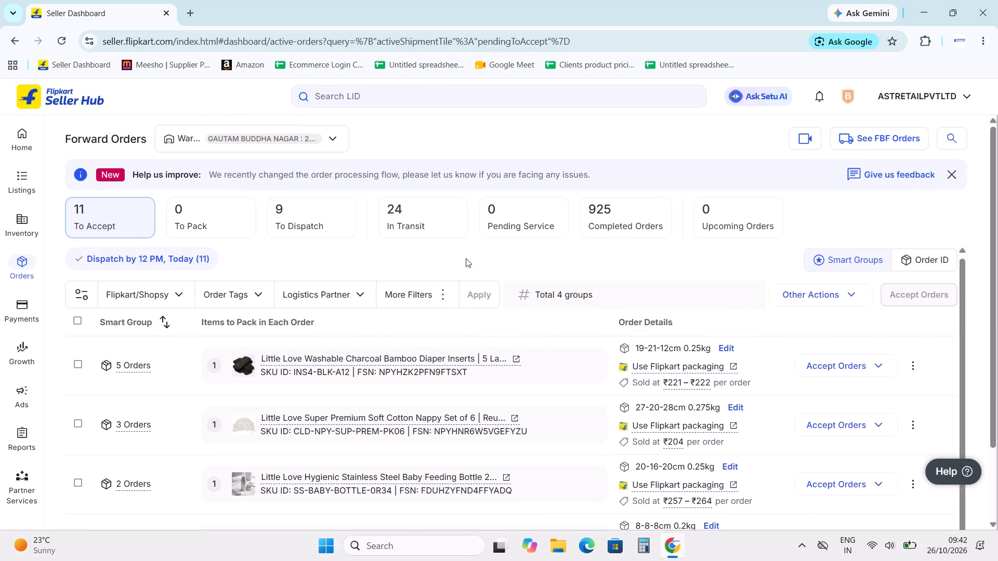
{"action": "scroll", "coordinate": [388, 322], "scroll_direction": "down", "scroll_amount": 10}
{"action": "scroll", "coordinate": [448, 276], "scroll_direction": "down", "scroll_amount": 7}
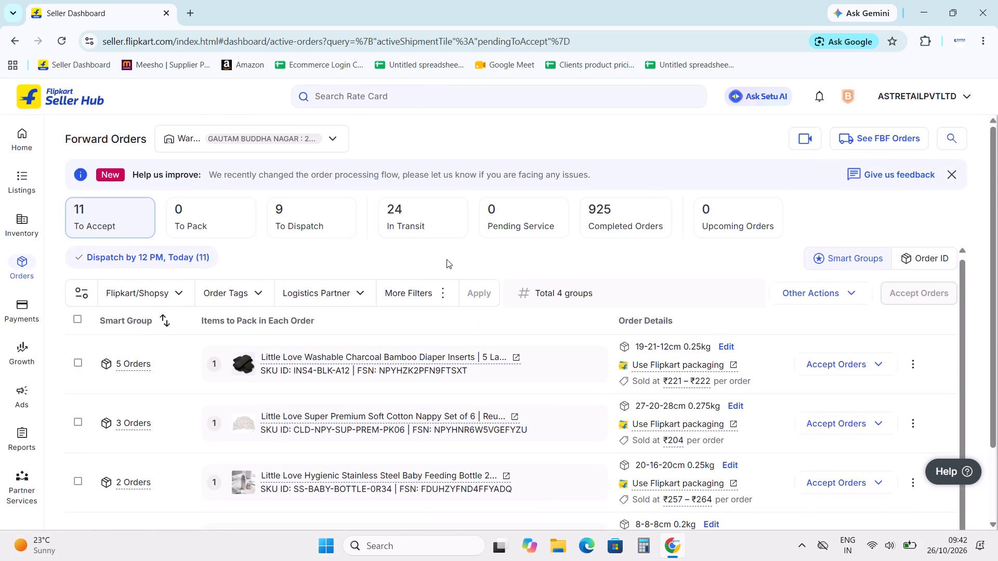
{"action": "scroll", "coordinate": [447, 259], "scroll_direction": "down", "scroll_amount": 20}
{"action": "scroll", "coordinate": [447, 259], "scroll_direction": "down", "scroll_amount": 4}
{"action": "scroll", "coordinate": [309, 426], "scroll_direction": "up", "scroll_amount": 14}
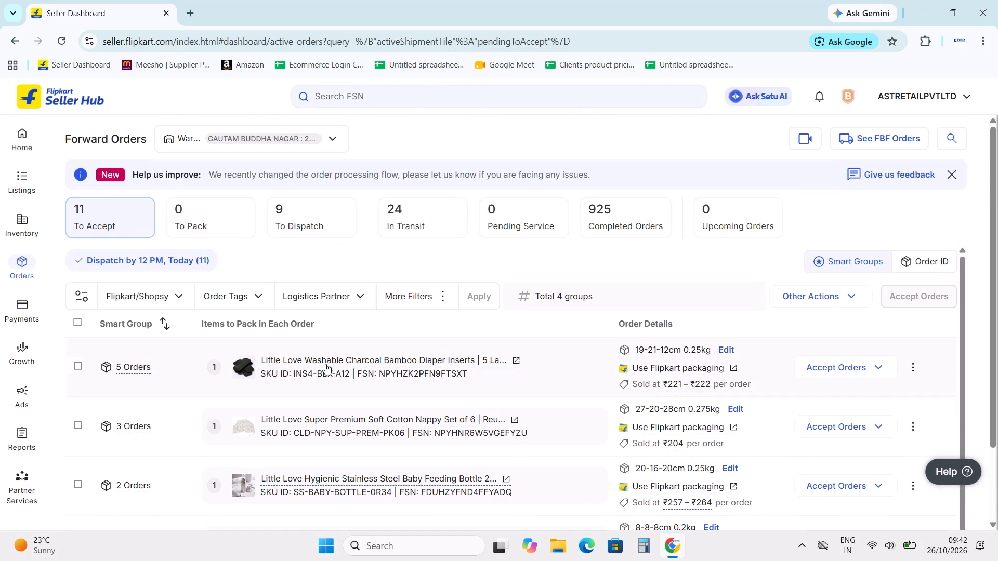
{"action": "scroll", "coordinate": [325, 364], "scroll_direction": "up", "scroll_amount": 8}
{"action": "left_click", "coordinate": [307, 207]}
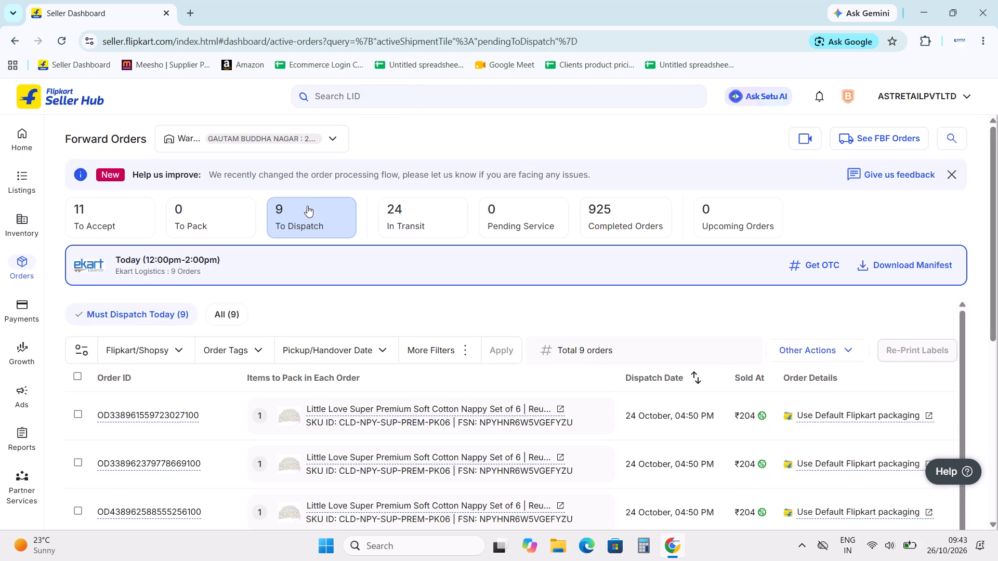
{"action": "scroll", "coordinate": [650, 320], "scroll_direction": "down", "scroll_amount": 18}
{"action": "scroll", "coordinate": [580, 224], "scroll_direction": "up", "scroll_amount": 1}
{"action": "scroll", "coordinate": [580, 224], "scroll_direction": "down", "scroll_amount": 12}
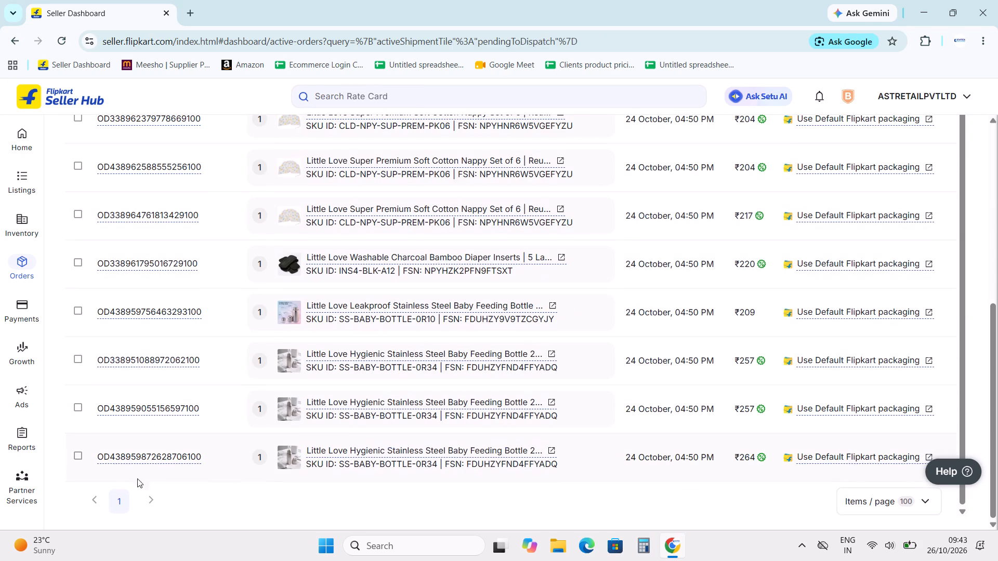
Open the ads Campaign Manager and examine the campaign list with its budgets, spends, views and clicks.
{"action": "left_click", "coordinate": [24, 382]}
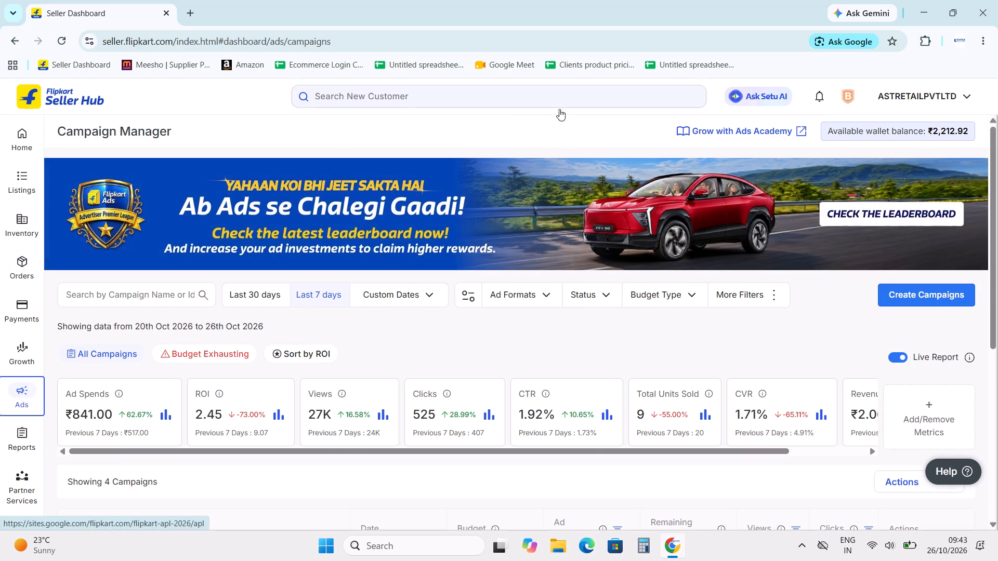
{"action": "left_click", "coordinate": [560, 127]}
{"action": "scroll", "coordinate": [489, 199], "scroll_direction": "down", "scroll_amount": 6}
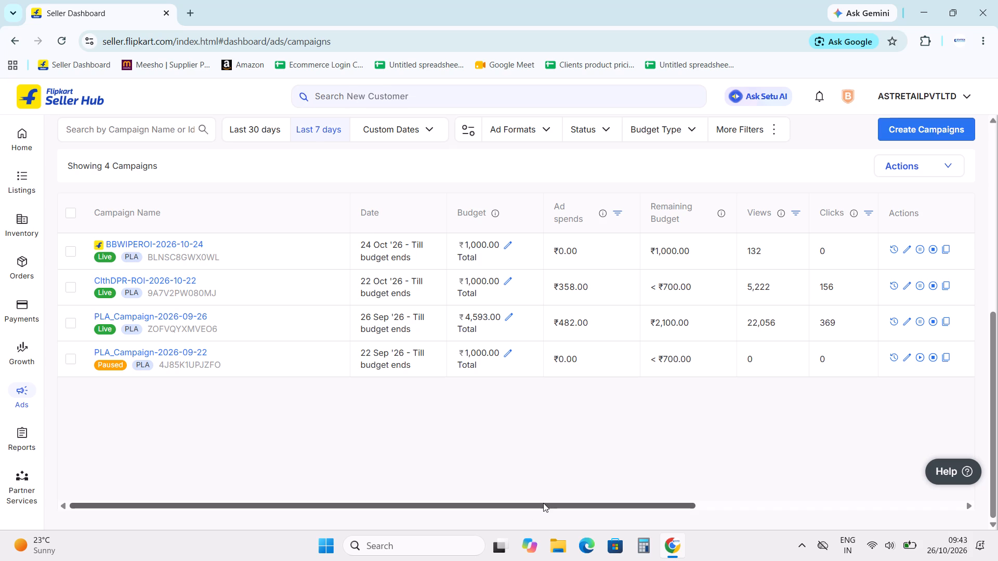
{"action": "left_click_drag", "start_coordinate": [560, 500], "coordinate": [586, 500]}
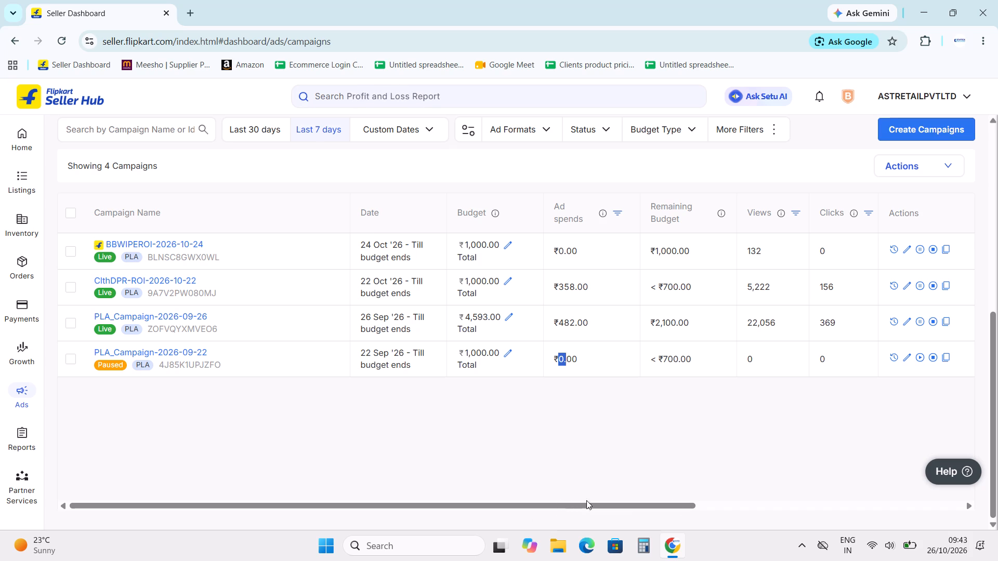
{"action": "left_click_drag", "start_coordinate": [586, 500], "coordinate": [733, 495]}
{"action": "left_click", "coordinate": [625, 469]}
{"action": "left_click_drag", "start_coordinate": [607, 505], "coordinate": [509, 462]}
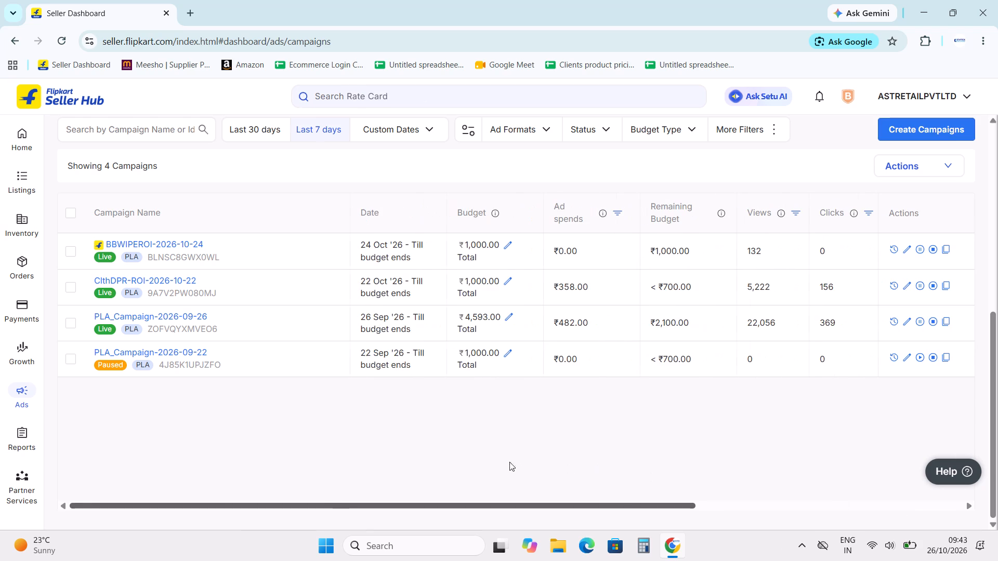
{"action": "left_click_drag", "start_coordinate": [509, 462], "coordinate": [464, 457]}
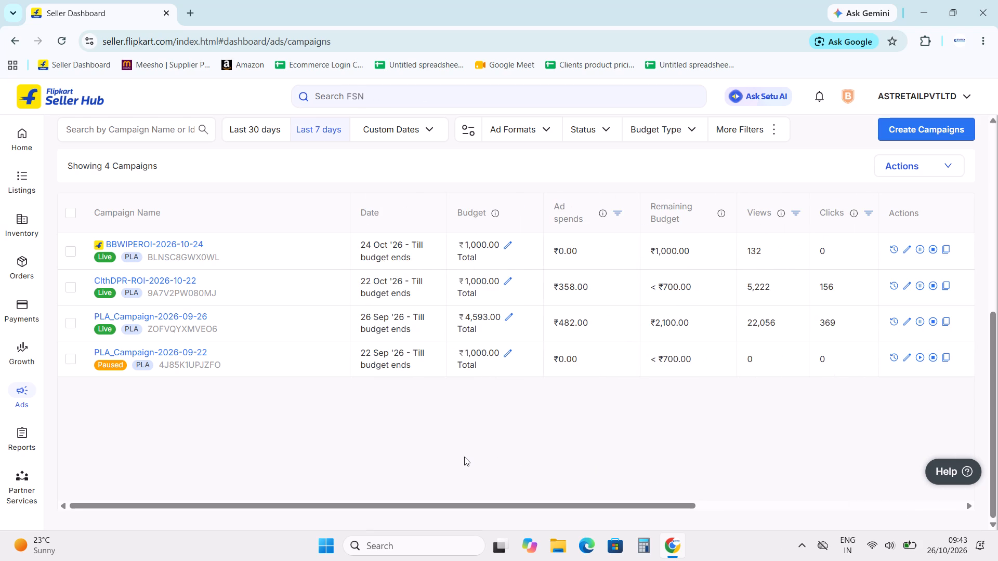
Examine the BBWIPEROI-2026-10-24 campaign and the listing performance in its Diaper & Potty Training ad group.
{"action": "left_click", "coordinate": [153, 244]}
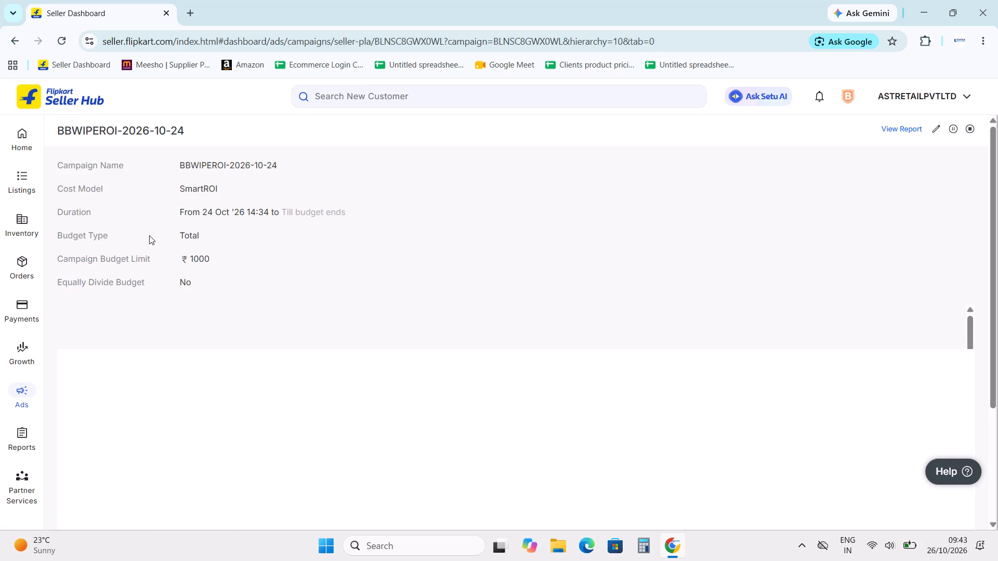
{"action": "scroll", "coordinate": [164, 471], "scroll_direction": "down", "scroll_amount": 2}
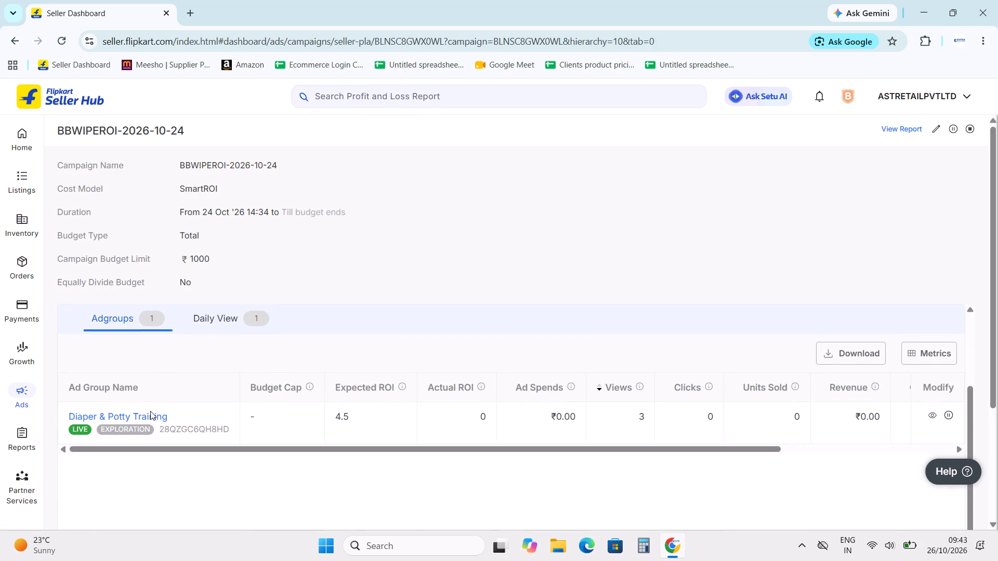
{"action": "left_click", "coordinate": [154, 416]}
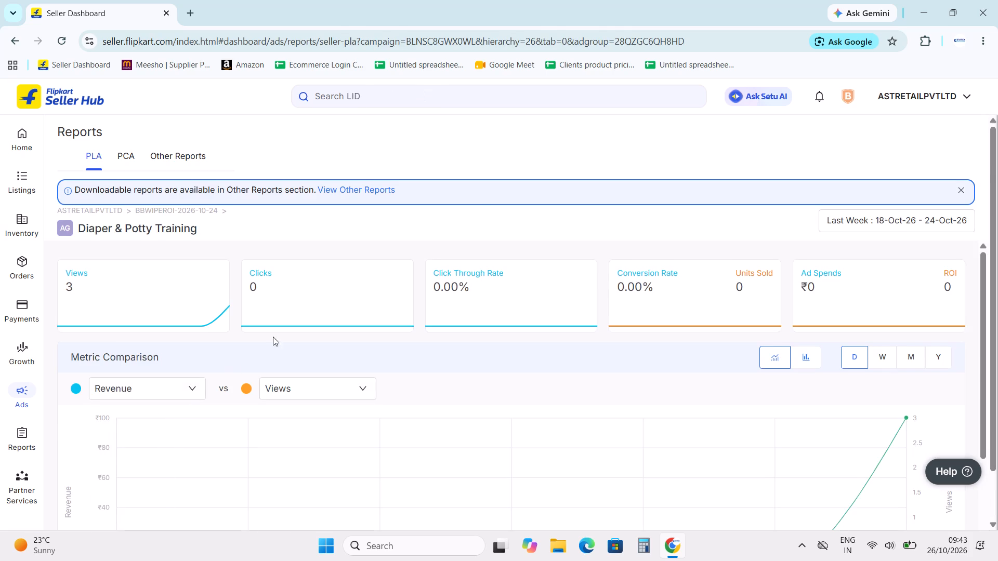
{"action": "scroll", "coordinate": [475, 205], "scroll_direction": "down", "scroll_amount": 20}
{"action": "scroll", "coordinate": [475, 205], "scroll_direction": "down", "scroll_amount": 3}
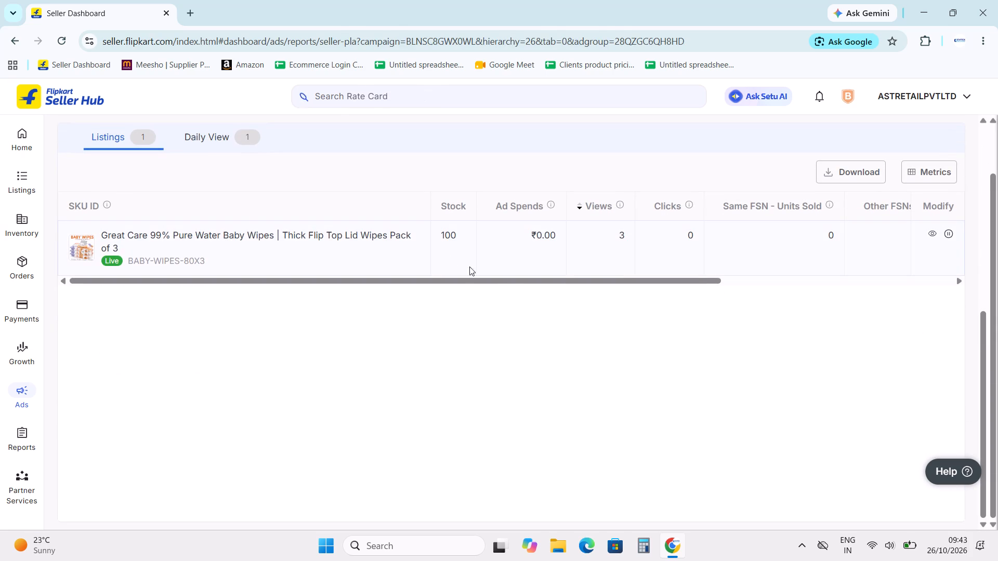
{"action": "left_click_drag", "start_coordinate": [519, 283], "coordinate": [33, 290]}
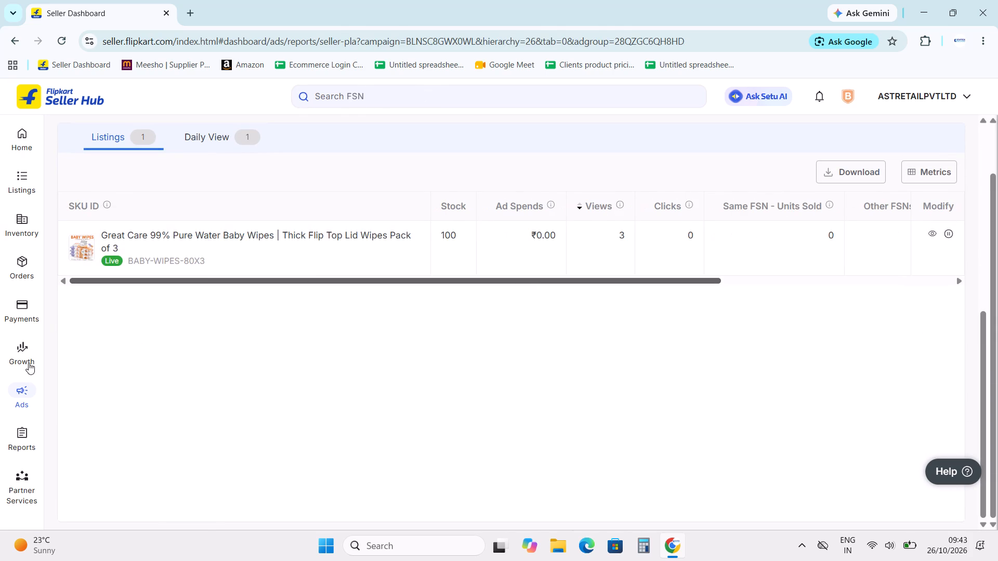
Return to the campaign list and abort the BBWIPEROI-2026-10-24 campaign.
{"action": "left_click", "coordinate": [19, 385]}
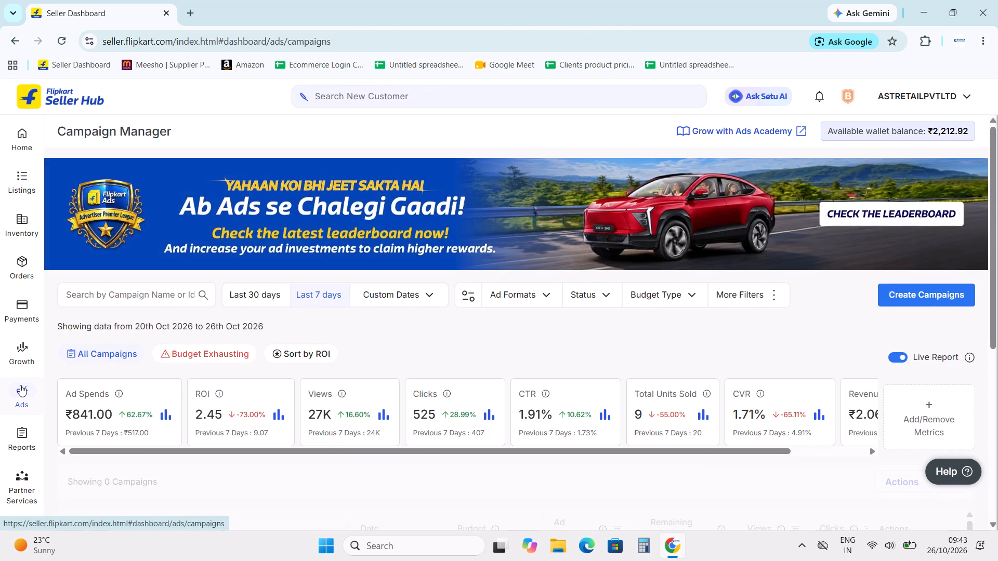
{"action": "scroll", "coordinate": [543, 211], "scroll_direction": "down", "scroll_amount": 6}
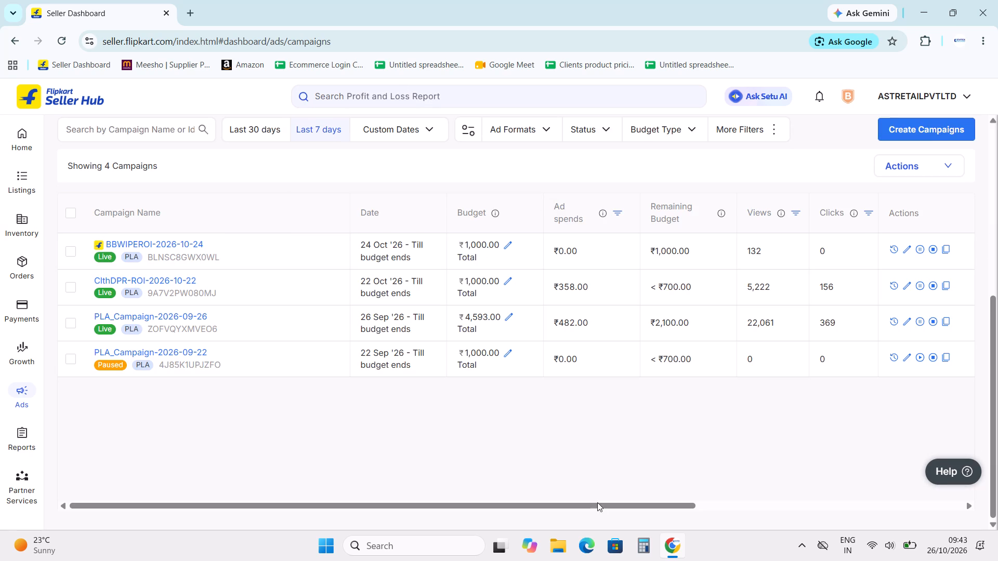
{"action": "left_click_drag", "start_coordinate": [597, 509], "coordinate": [997, 490]}
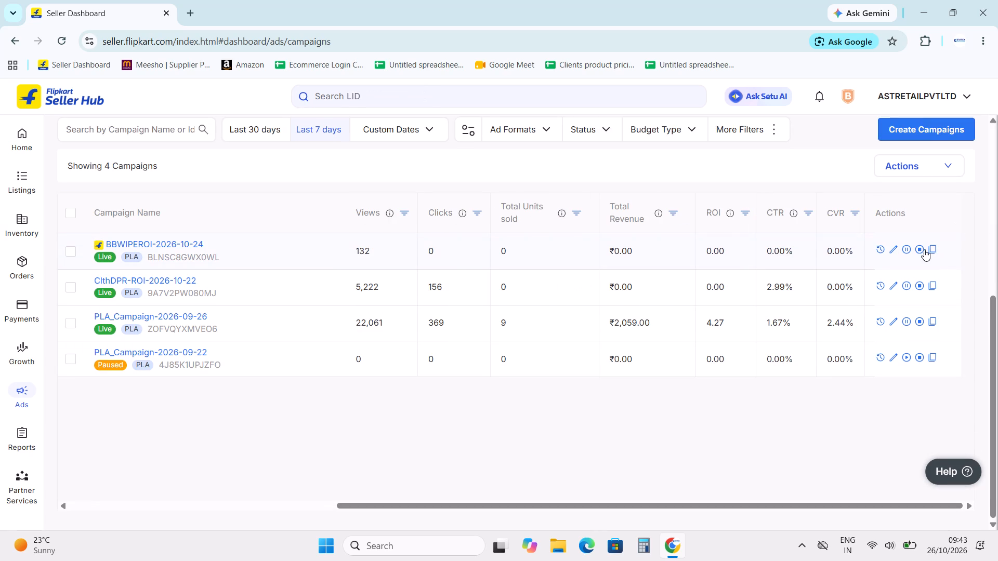
{"action": "left_click", "coordinate": [918, 250]}
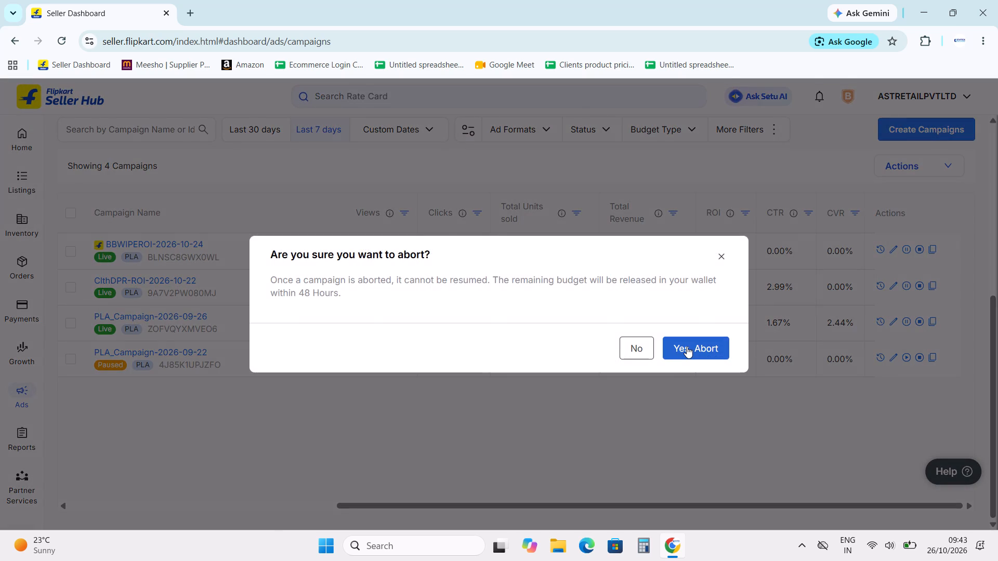
{"action": "left_click", "coordinate": [687, 346]}
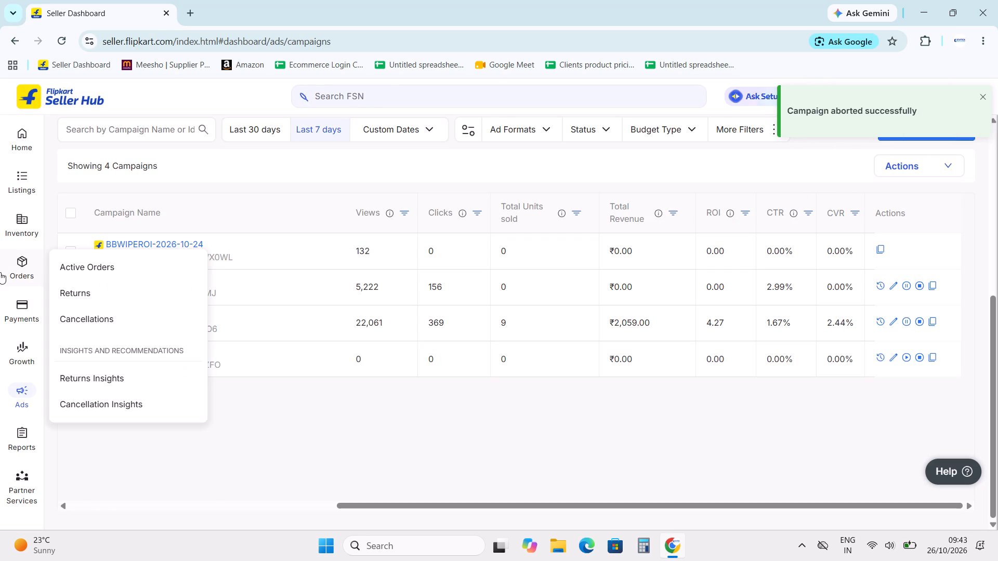
Dismiss the notification, reload the Campaign Manager and check the status of the listed campaigns.
{"action": "left_click", "coordinate": [12, 394]}
{"action": "scroll", "coordinate": [757, 223], "scroll_direction": "up", "scroll_amount": 17}
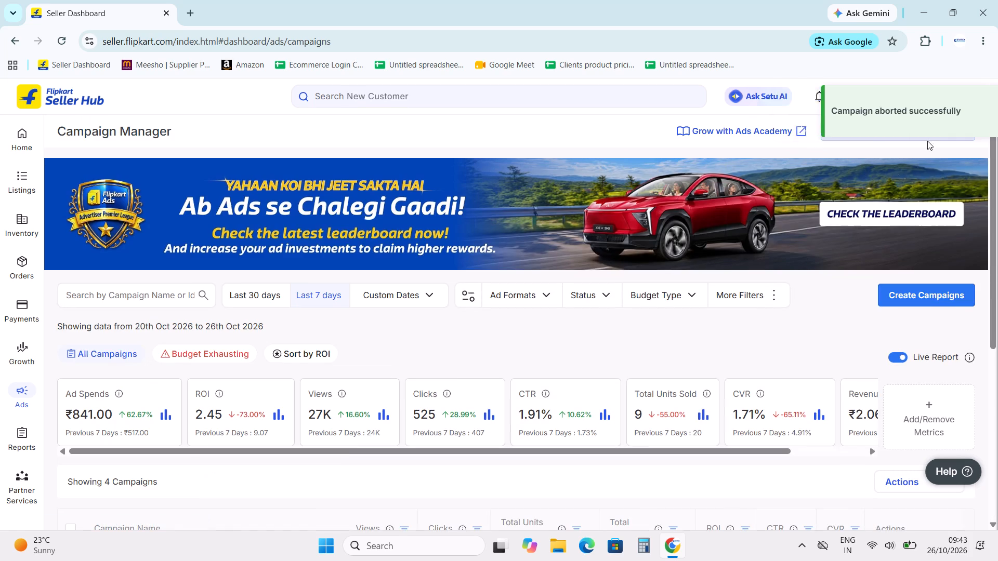
{"action": "left_click", "coordinate": [639, 118]}
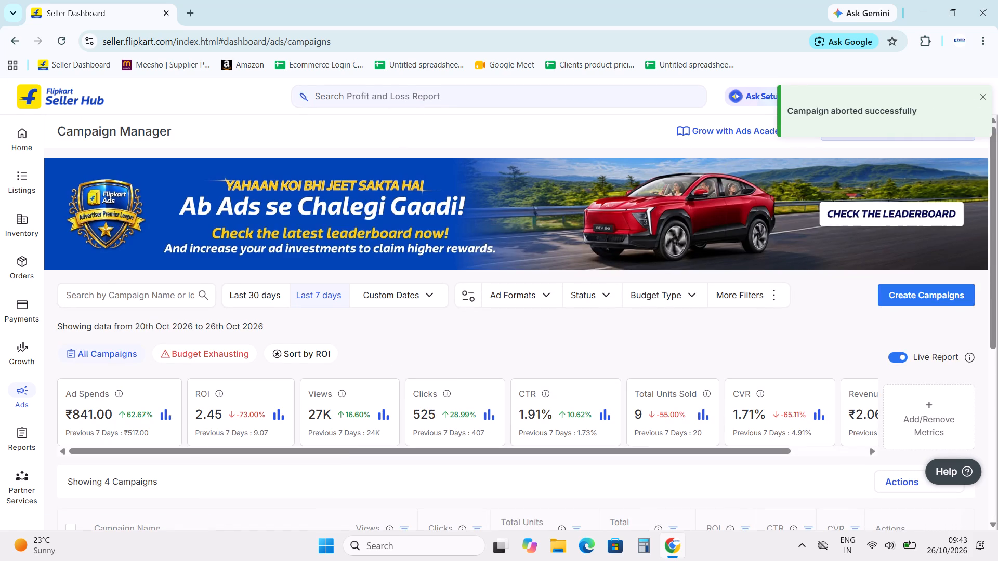
{"action": "left_click", "coordinate": [891, 68]}
{"action": "left_click", "coordinate": [986, 98]}
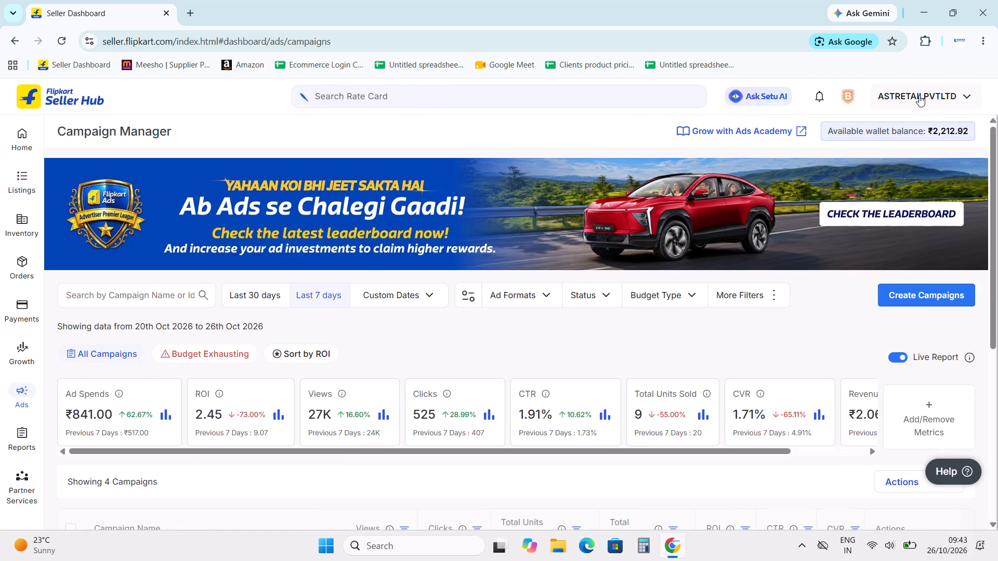
{"action": "scroll", "coordinate": [759, 161], "scroll_direction": "up", "scroll_amount": 9}
{"action": "left_click", "coordinate": [69, 206]}
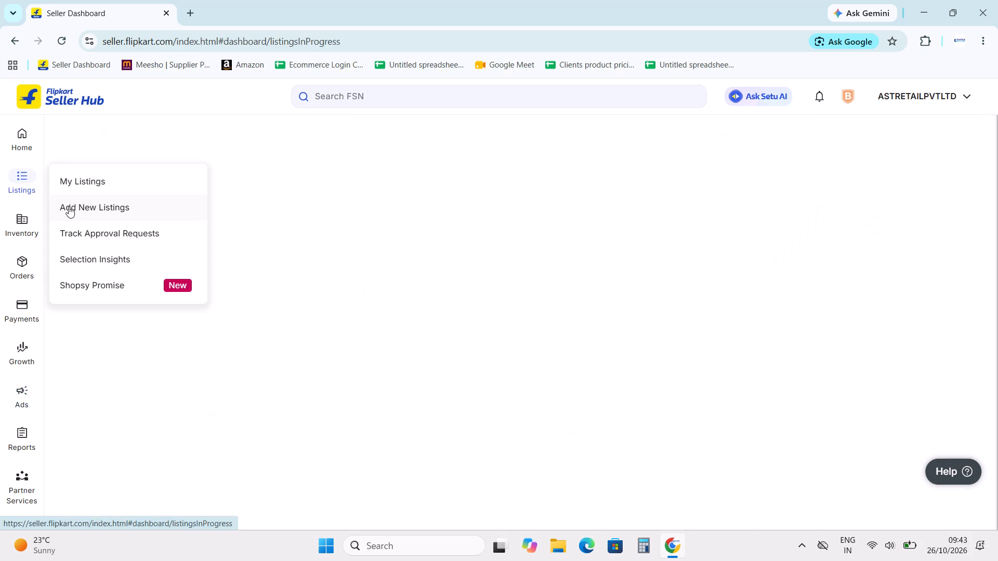
{"action": "left_click", "coordinate": [24, 394]}
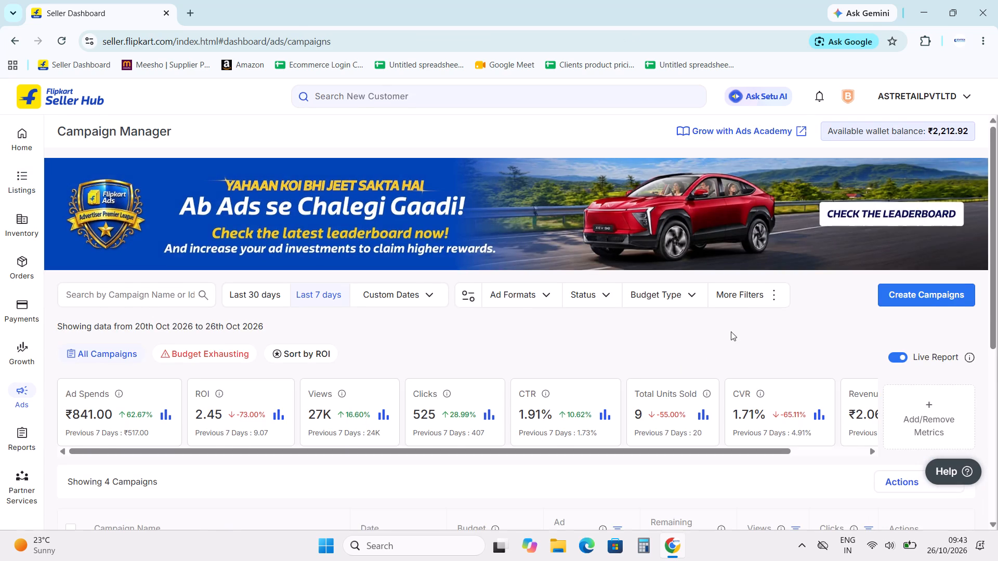
{"action": "scroll", "coordinate": [760, 286], "scroll_direction": "down", "scroll_amount": 2}
{"action": "scroll", "coordinate": [805, 230], "scroll_direction": "down", "scroll_amount": 4}
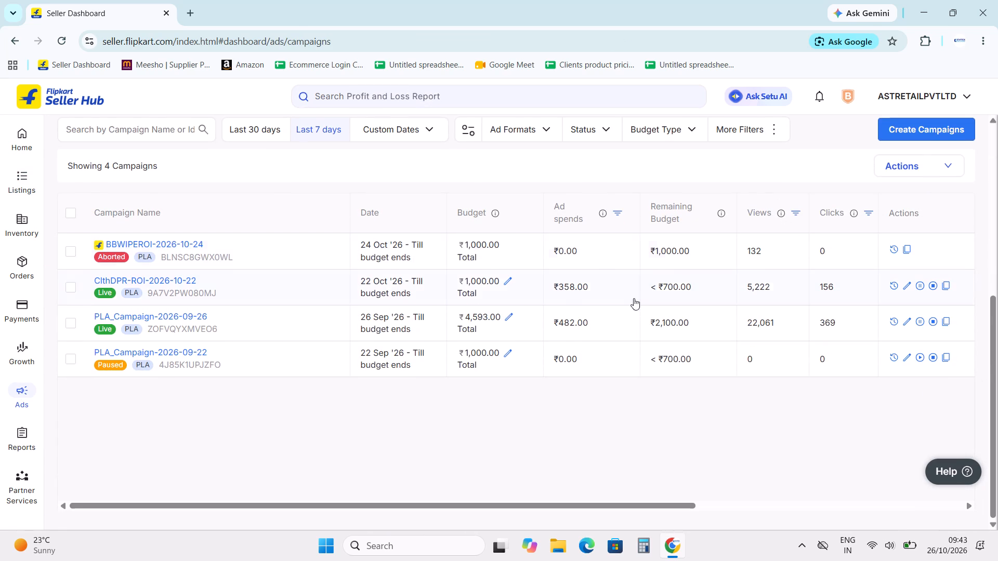
{"action": "scroll", "coordinate": [629, 300], "scroll_direction": "up", "scroll_amount": 3}
Start a new custom campaign of the Product Listing Ads type and look over its campaign details form.
{"action": "left_click", "coordinate": [898, 176]}
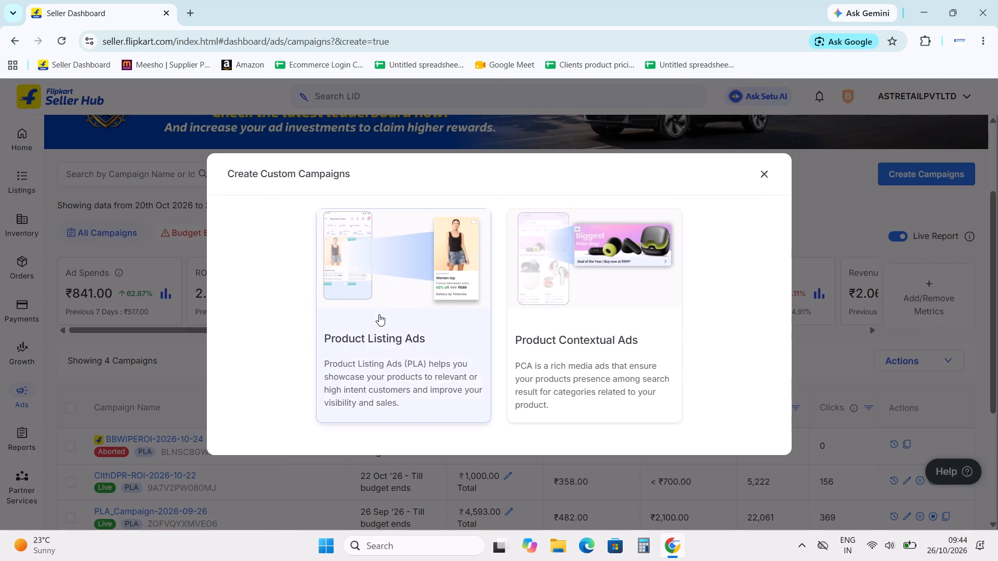
{"action": "left_click", "coordinate": [380, 312]}
{"action": "left_click", "coordinate": [544, 259]}
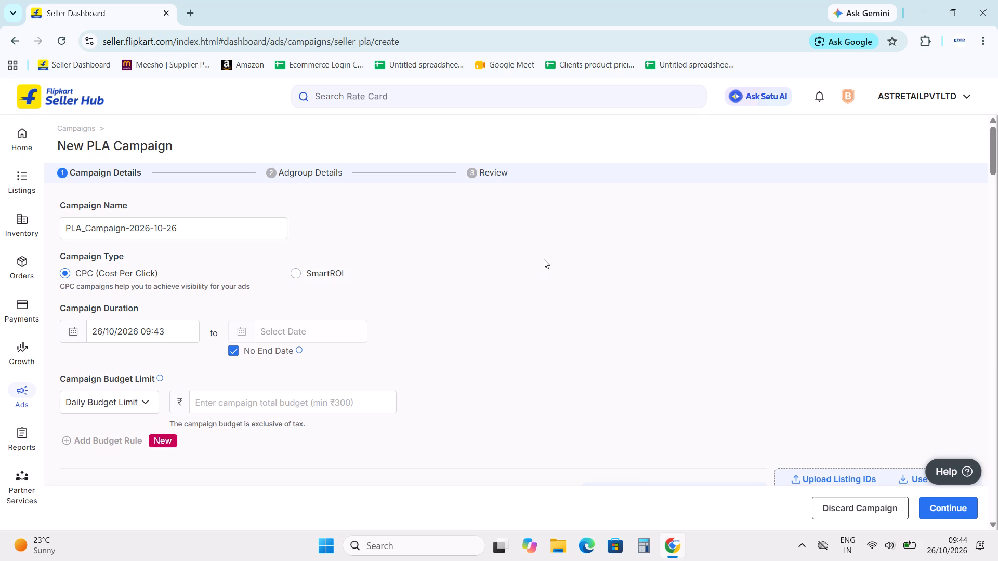
{"action": "scroll", "coordinate": [389, 218], "scroll_direction": "down", "scroll_amount": 2}
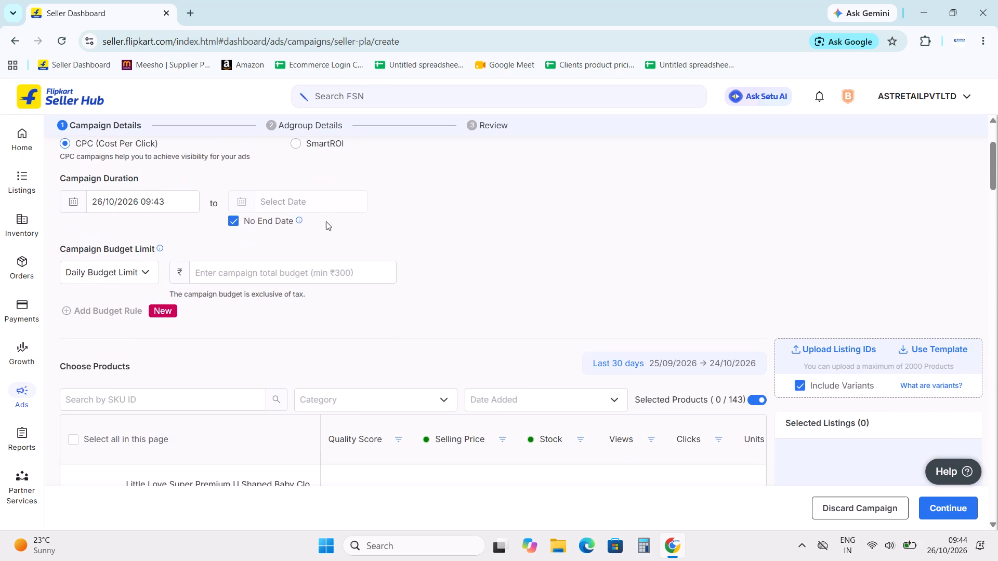
{"action": "scroll", "coordinate": [317, 205], "scroll_direction": "up", "scroll_amount": 1}
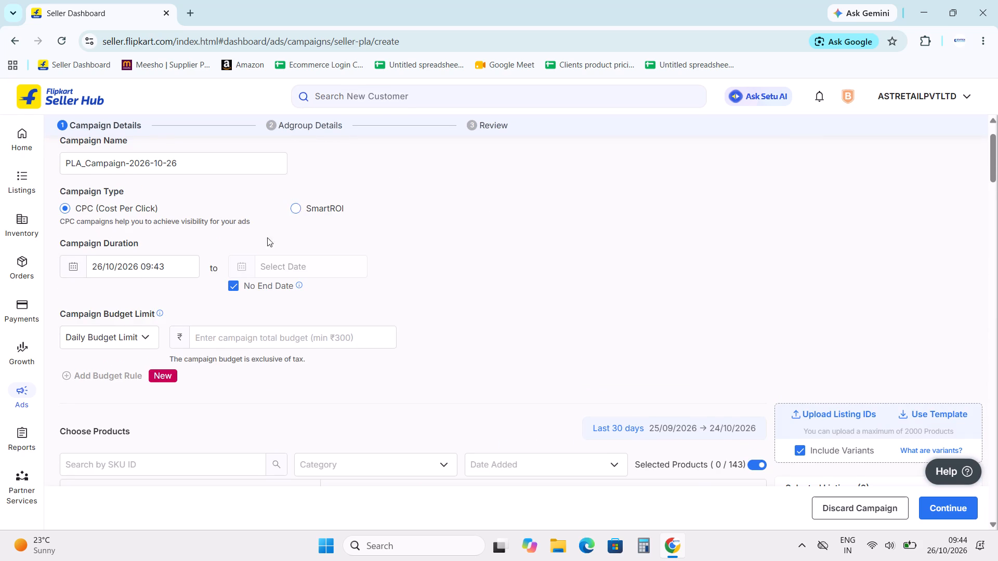
Set the campaign's daily budget limit to ₹300.
{"action": "scroll", "coordinate": [250, 252], "scroll_direction": "down", "scroll_amount": 1}
{"action": "left_click", "coordinate": [256, 273]}
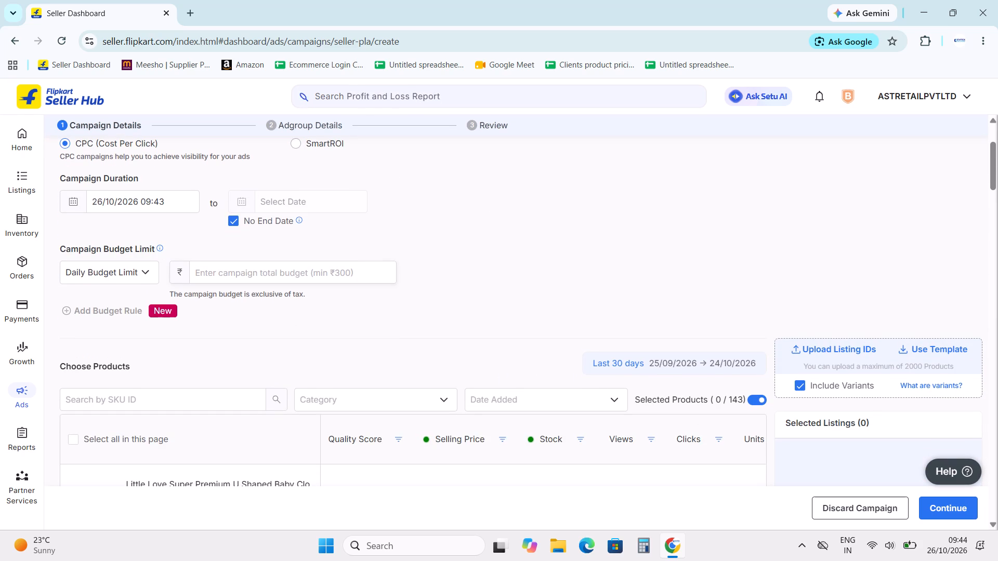
{"action": "type", "text": "300"}
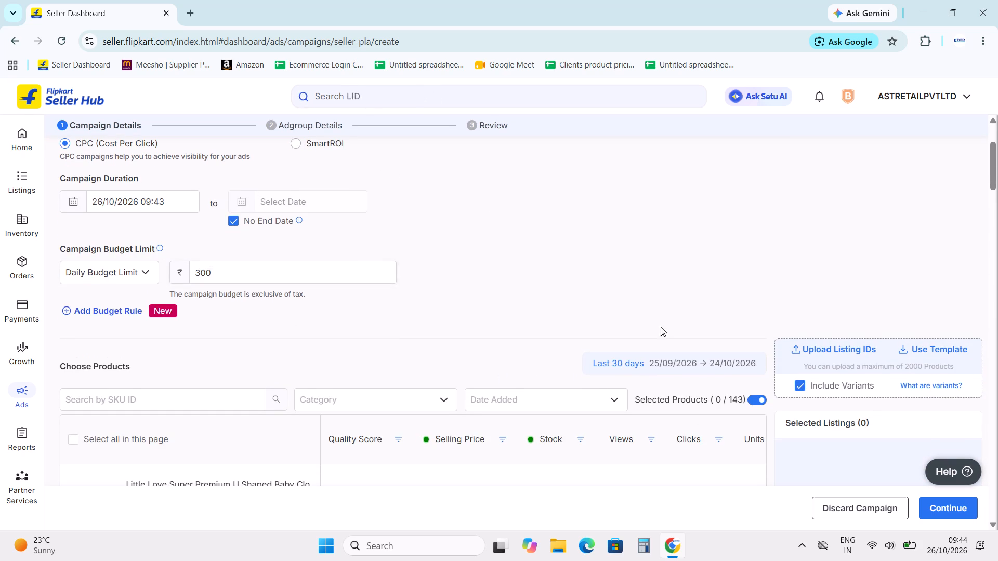
{"action": "left_click", "coordinate": [561, 219]}
Select the Great Care baby wipes listings GC-BBY-WIPE_PK3, RB-GC-BBY-WIPE_PK3 and RA-GC-BBY-WIPE_PK3 on the first page of products.
{"action": "scroll", "coordinate": [306, 262], "scroll_direction": "down", "scroll_amount": 5}
{"action": "scroll", "coordinate": [170, 369], "scroll_direction": "down", "scroll_amount": 3}
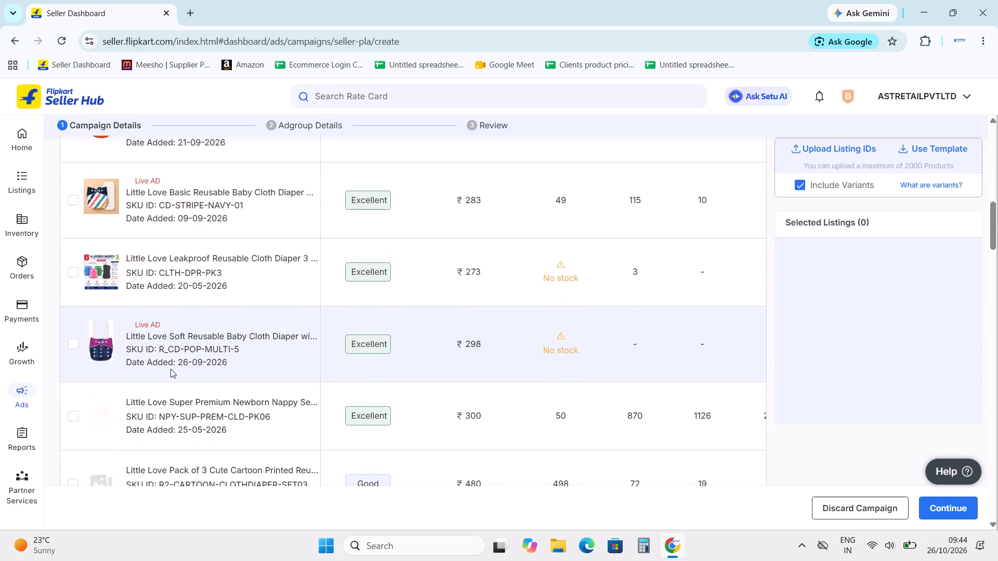
{"action": "scroll", "coordinate": [169, 366], "scroll_direction": "down", "scroll_amount": 15}
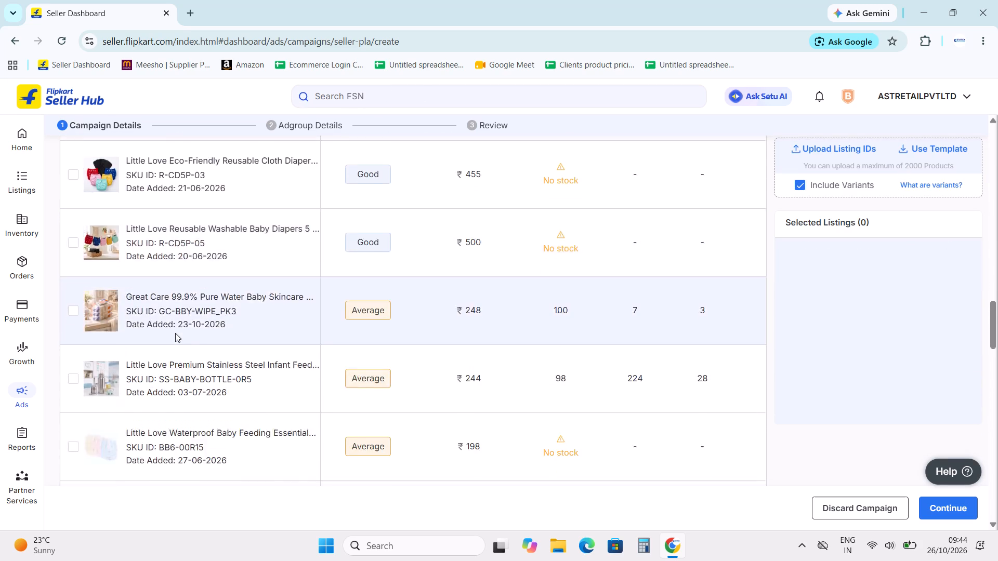
{"action": "scroll", "coordinate": [175, 333], "scroll_direction": "down", "scroll_amount": 3}
{"action": "scroll", "coordinate": [177, 331], "scroll_direction": "up", "scroll_amount": 3}
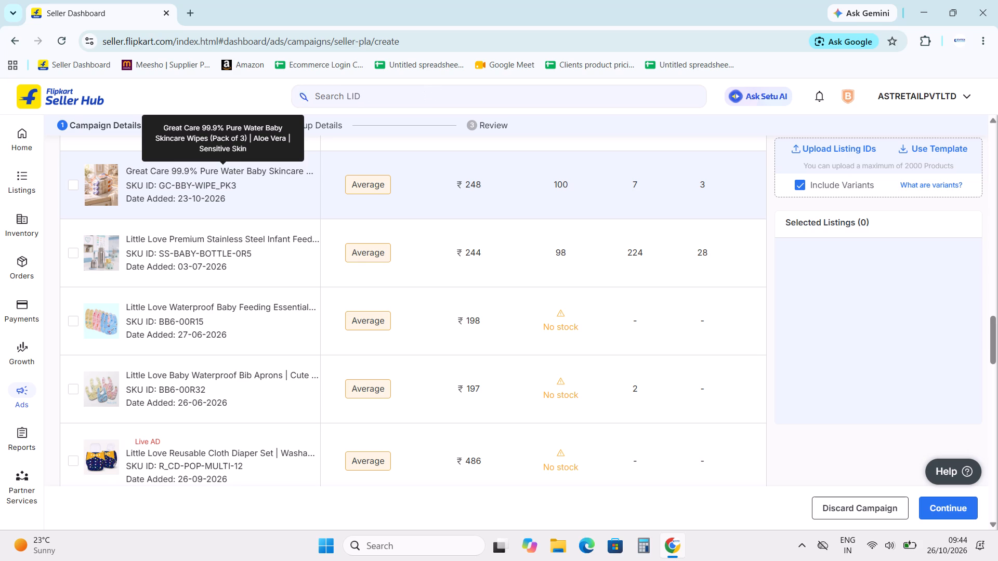
{"action": "left_click", "coordinate": [76, 183]}
{"action": "scroll", "coordinate": [165, 263], "scroll_direction": "down", "scroll_amount": 11}
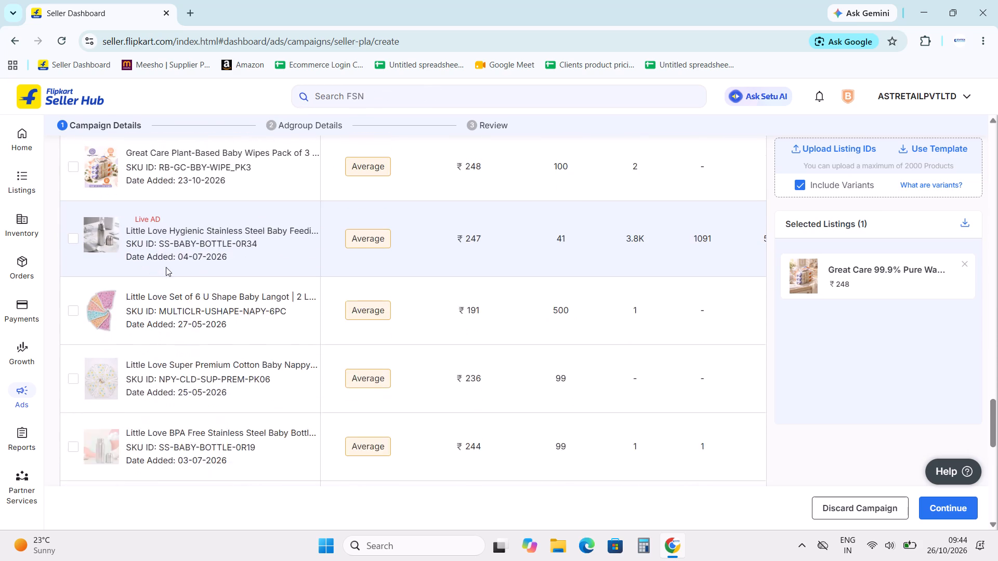
{"action": "scroll", "coordinate": [166, 267], "scroll_direction": "down", "scroll_amount": 1}
{"action": "scroll", "coordinate": [166, 267], "scroll_direction": "up", "scroll_amount": 1}
{"action": "left_click", "coordinate": [74, 166]}
{"action": "scroll", "coordinate": [187, 270], "scroll_direction": "down", "scroll_amount": 1}
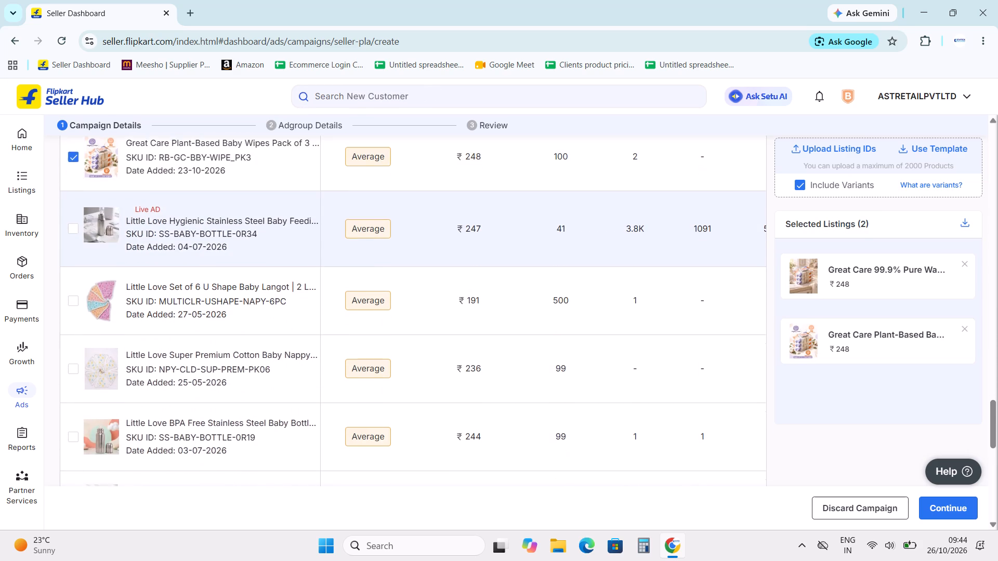
{"action": "scroll", "coordinate": [188, 270], "scroll_direction": "down", "scroll_amount": 3}
{"action": "left_click", "coordinate": [74, 251]}
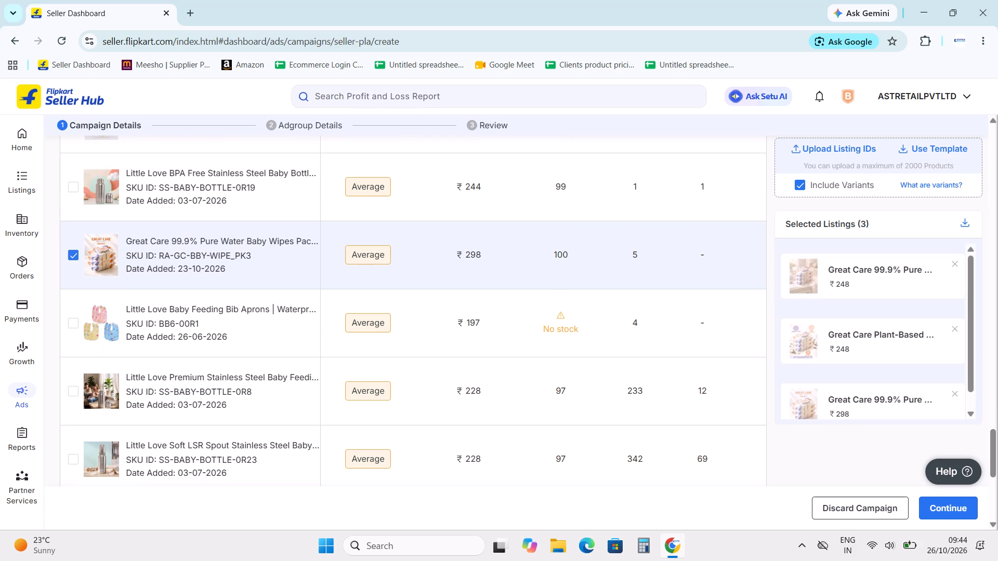
Go to page 2 of the product list and add the Great Care wipes listing RC-GC-BBY-WIPE_PK3.
{"action": "scroll", "coordinate": [162, 263], "scroll_direction": "down", "scroll_amount": 11}
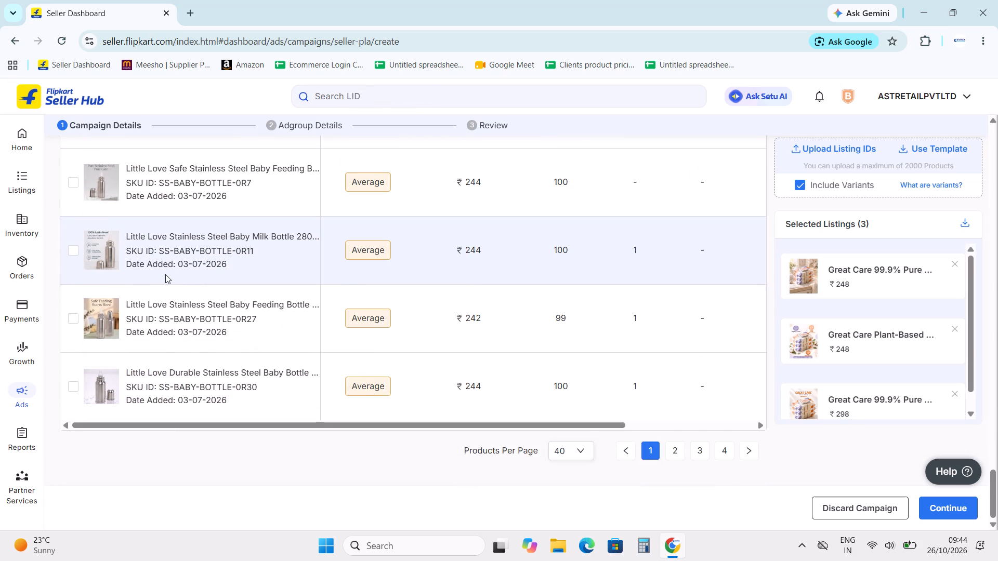
{"action": "left_click", "coordinate": [668, 448]}
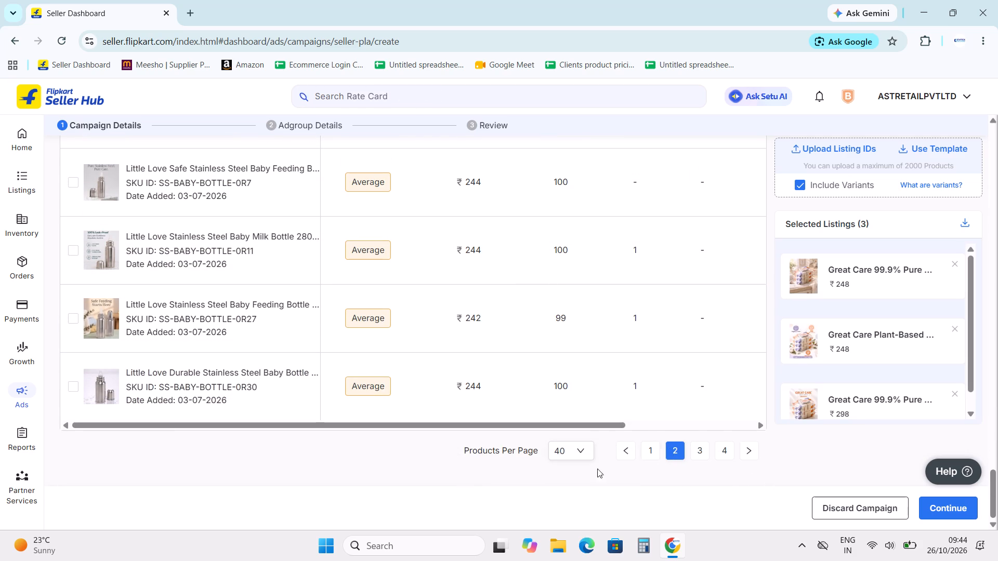
{"action": "scroll", "coordinate": [254, 310], "scroll_direction": "up", "scroll_amount": 20}
{"action": "scroll", "coordinate": [254, 310], "scroll_direction": "up", "scroll_amount": 3}
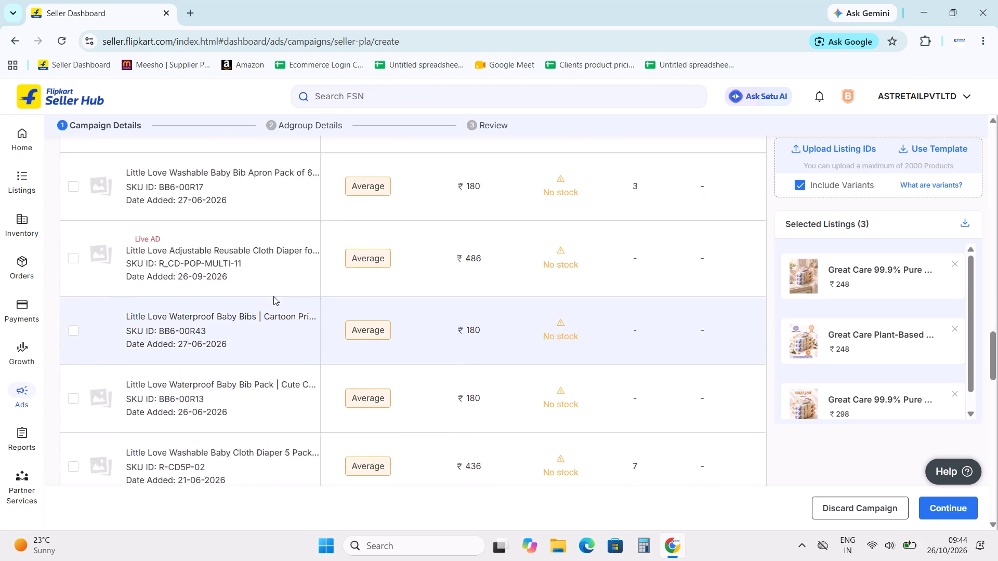
{"action": "scroll", "coordinate": [273, 296], "scroll_direction": "up", "scroll_amount": 20}
{"action": "scroll", "coordinate": [273, 296], "scroll_direction": "up", "scroll_amount": 11}
{"action": "scroll", "coordinate": [338, 285], "scroll_direction": "down", "scroll_amount": 5}
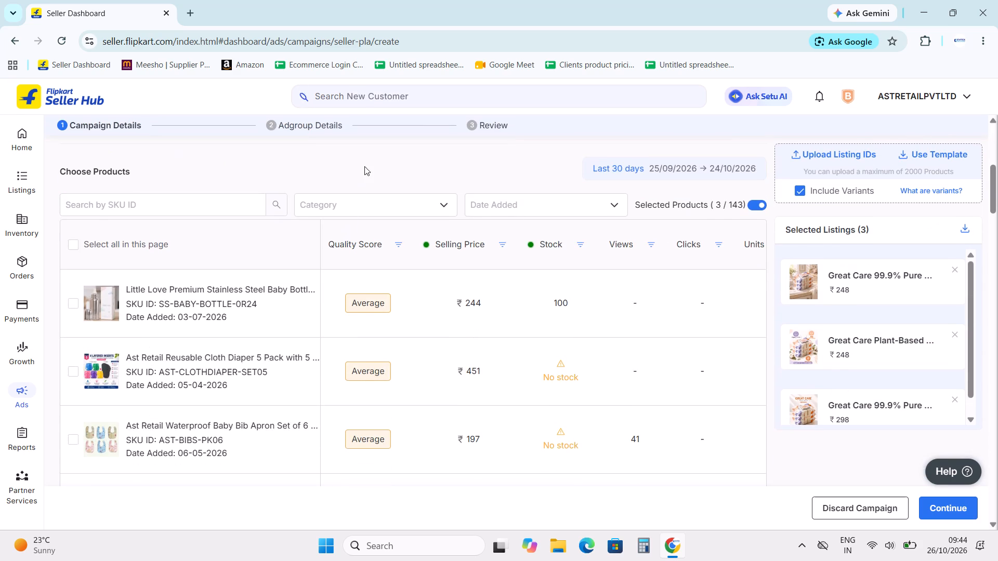
{"action": "scroll", "coordinate": [364, 166], "scroll_direction": "down", "scroll_amount": 8}
{"action": "scroll", "coordinate": [201, 315], "scroll_direction": "down", "scroll_amount": 6}
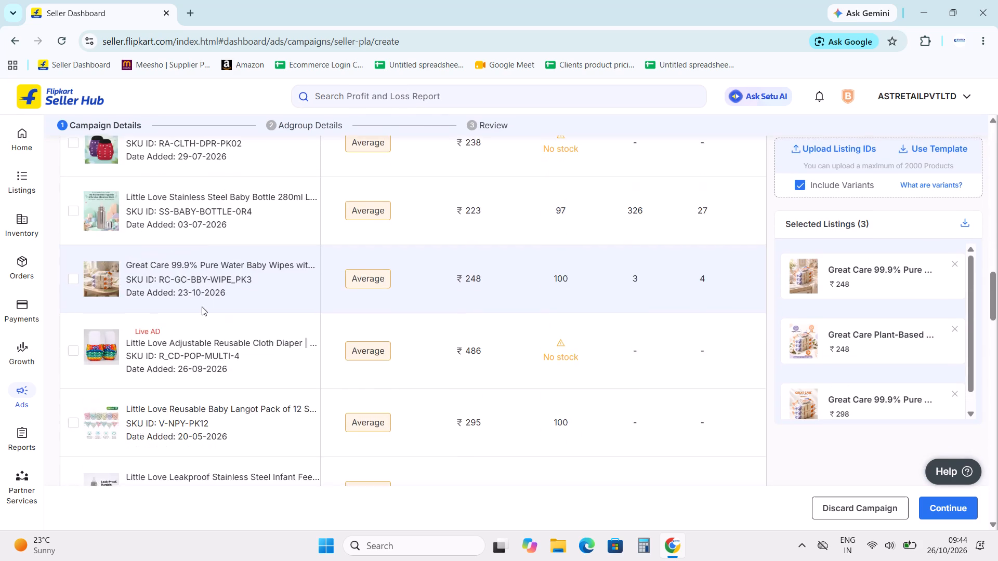
{"action": "scroll", "coordinate": [202, 306], "scroll_direction": "down", "scroll_amount": 2}
{"action": "scroll", "coordinate": [123, 268], "scroll_direction": "up", "scroll_amount": 2}
{"action": "left_click", "coordinate": [73, 279]}
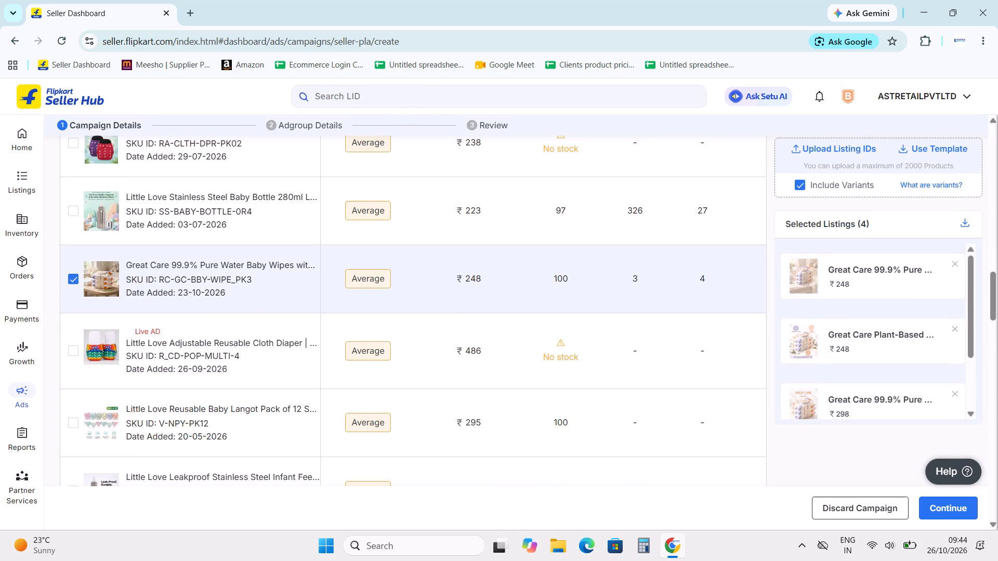
Add the two remaining in-stock Great Care pack-of-3 wipes listings on page 2, including RD-GC-BBY-WIPE_PK3.
{"action": "scroll", "coordinate": [190, 287], "scroll_direction": "down", "scroll_amount": 5}
{"action": "left_click", "coordinate": [74, 234]}
{"action": "scroll", "coordinate": [161, 284], "scroll_direction": "down", "scroll_amount": 11}
{"action": "scroll", "coordinate": [137, 268], "scroll_direction": "up", "scroll_amount": 2}
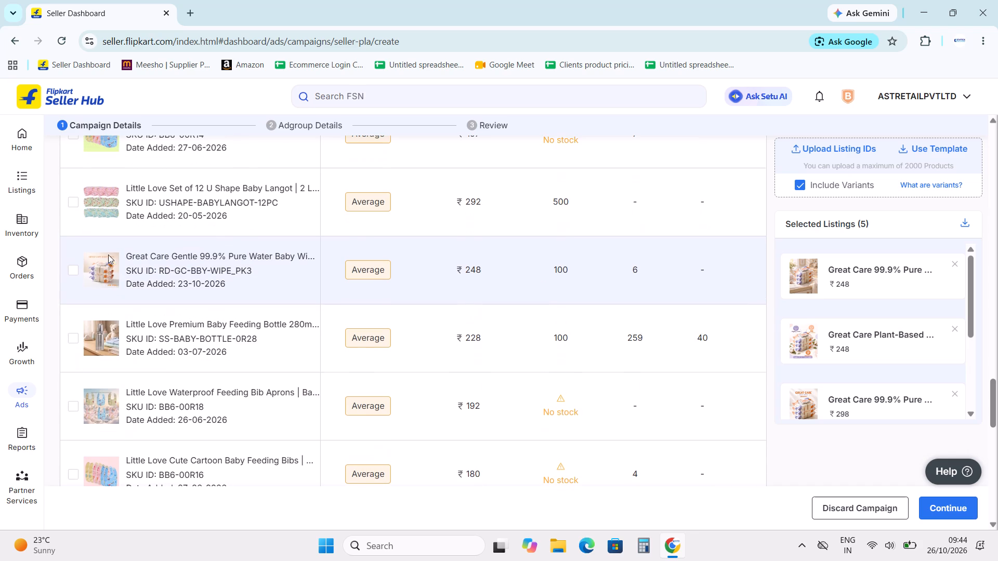
{"action": "left_click", "coordinate": [76, 270]}
Go to page 3 of the product list and add the Great Care wipes listing BABY-WIPES-80X3.
{"action": "scroll", "coordinate": [202, 282], "scroll_direction": "down", "scroll_amount": 12}
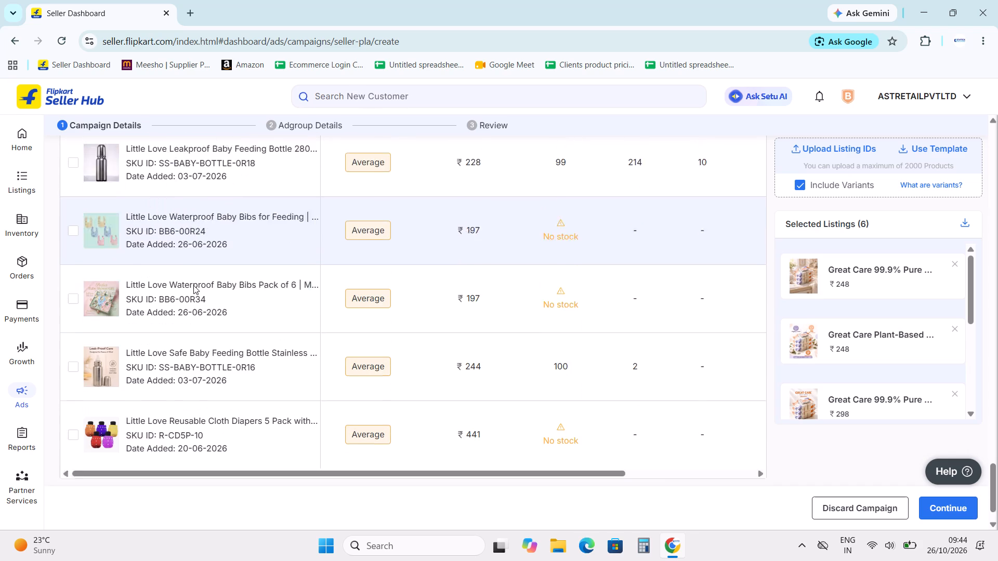
{"action": "scroll", "coordinate": [193, 285], "scroll_direction": "down", "scroll_amount": 2}
{"action": "left_click", "coordinate": [693, 452]}
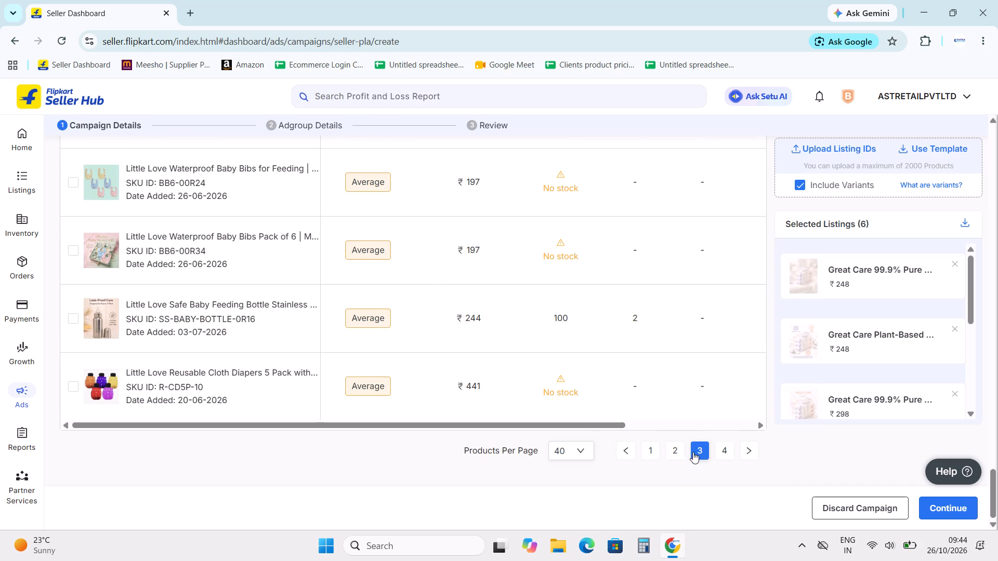
{"action": "scroll", "coordinate": [249, 363], "scroll_direction": "up", "scroll_amount": 14}
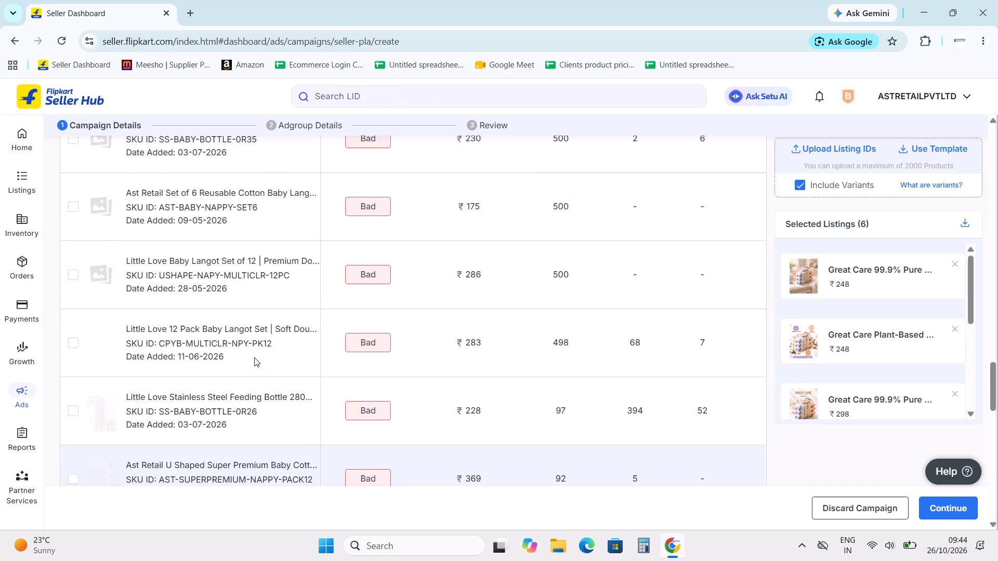
{"action": "scroll", "coordinate": [254, 357], "scroll_direction": "up", "scroll_amount": 20}
{"action": "scroll", "coordinate": [254, 357], "scroll_direction": "up", "scroll_amount": 16}
{"action": "scroll", "coordinate": [266, 320], "scroll_direction": "down", "scroll_amount": 6}
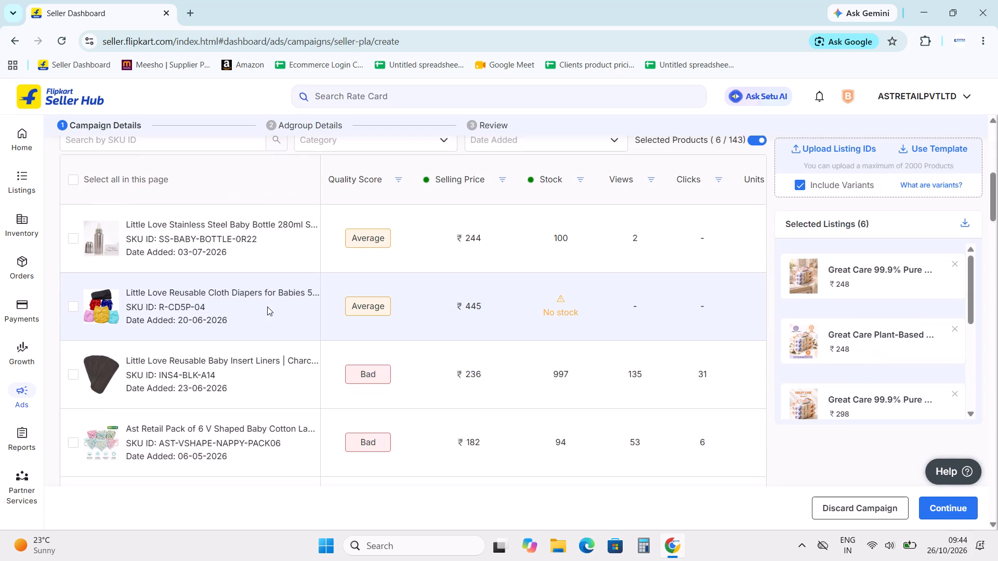
{"action": "scroll", "coordinate": [266, 306], "scroll_direction": "down", "scroll_amount": 12}
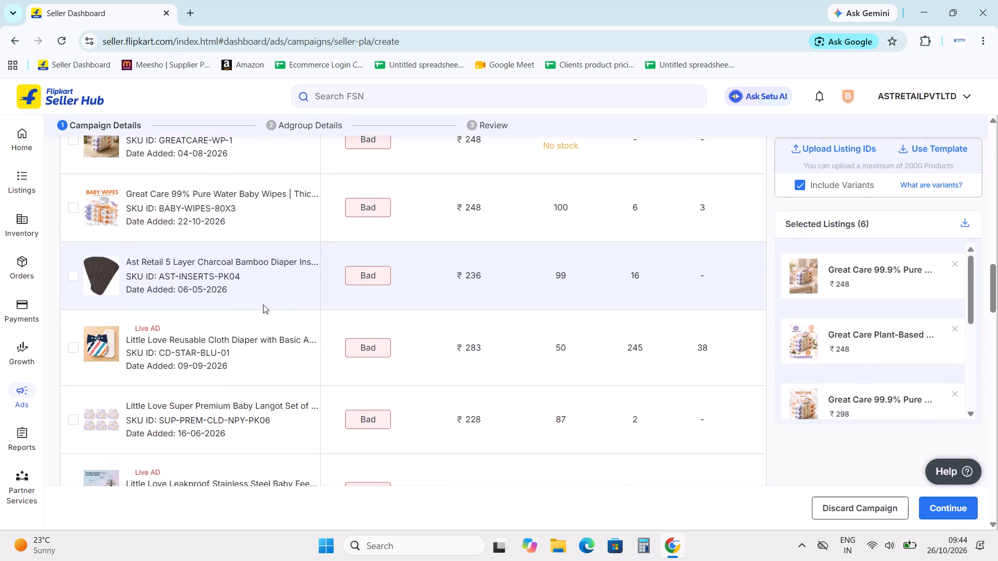
{"action": "scroll", "coordinate": [263, 304], "scroll_direction": "down", "scroll_amount": 2}
{"action": "scroll", "coordinate": [263, 304], "scroll_direction": "up", "scroll_amount": 2}
{"action": "left_click", "coordinate": [69, 205]}
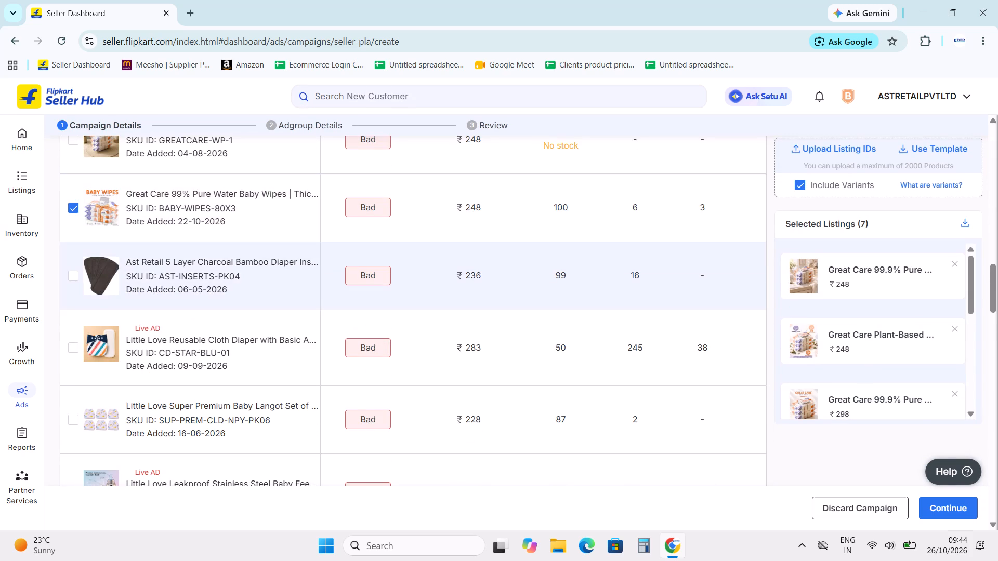
Look through the rest of page 3 and page 4 for further baby wipes listings and check the selected listings.
{"action": "scroll", "coordinate": [204, 286], "scroll_direction": "down", "scroll_amount": 14}
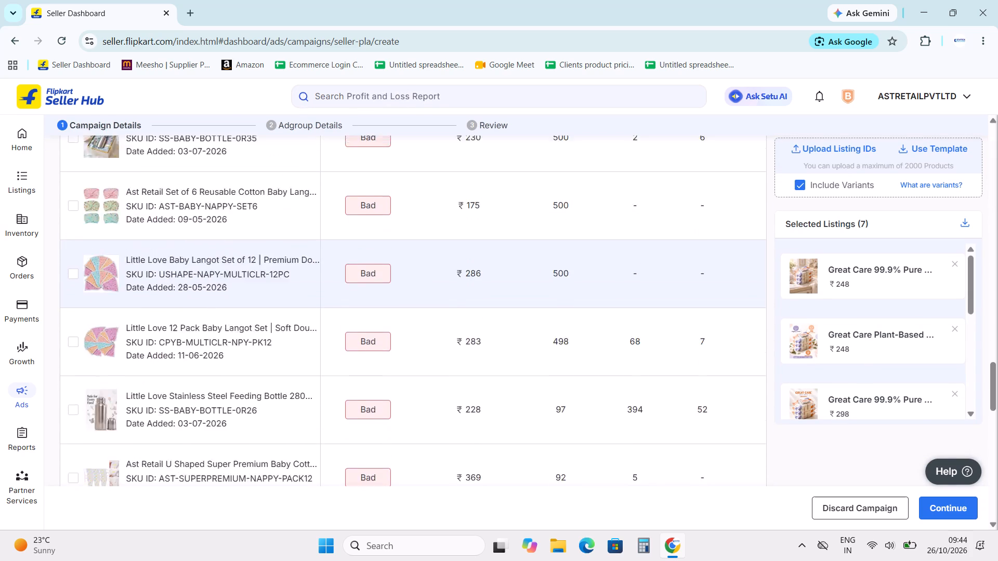
{"action": "scroll", "coordinate": [209, 285], "scroll_direction": "down", "scroll_amount": 16}
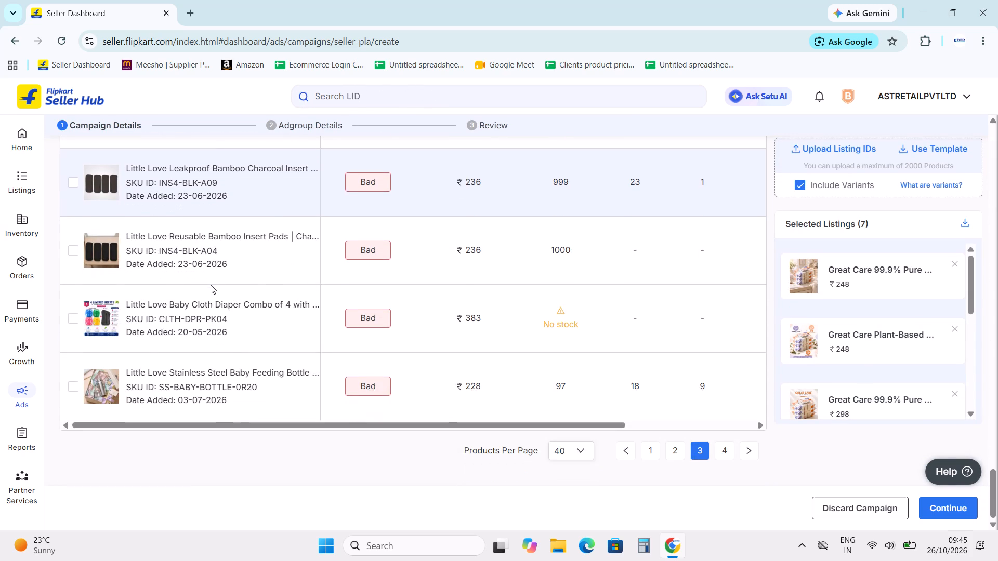
{"action": "scroll", "coordinate": [211, 285], "scroll_direction": "down", "scroll_amount": 3}
{"action": "left_click", "coordinate": [718, 449]}
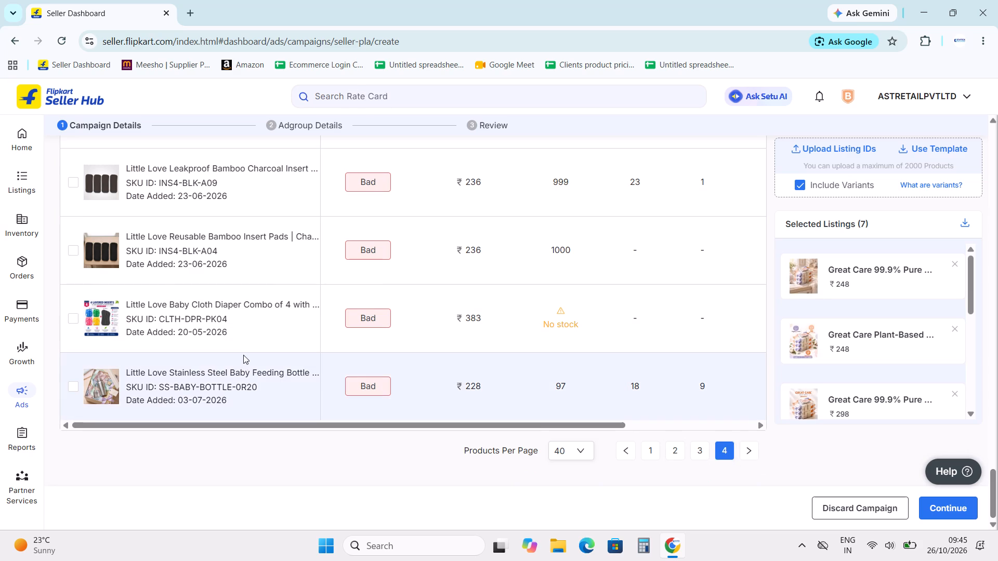
{"action": "scroll", "coordinate": [259, 375], "scroll_direction": "up", "scroll_amount": 3}
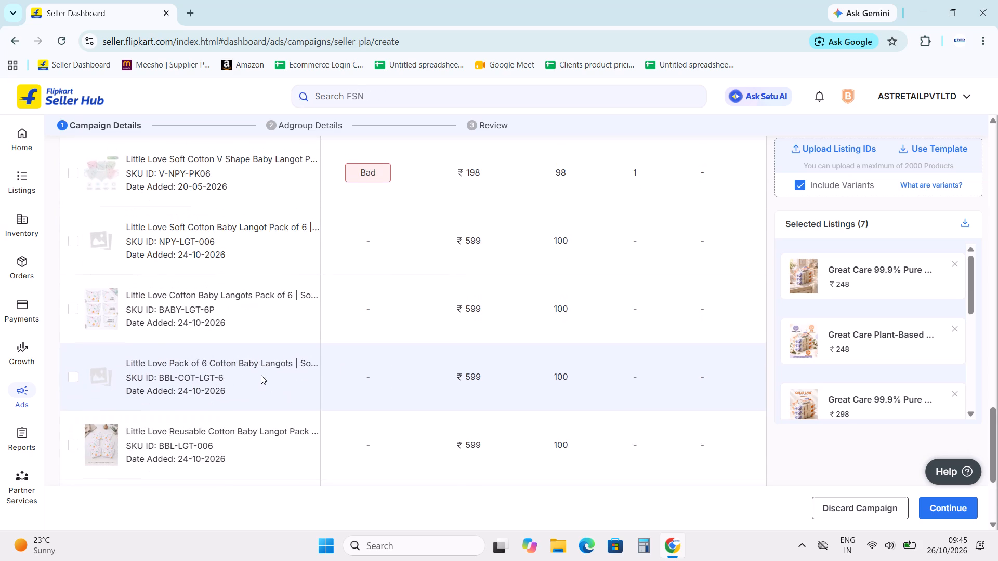
{"action": "scroll", "coordinate": [262, 374], "scroll_direction": "up", "scroll_amount": 9}
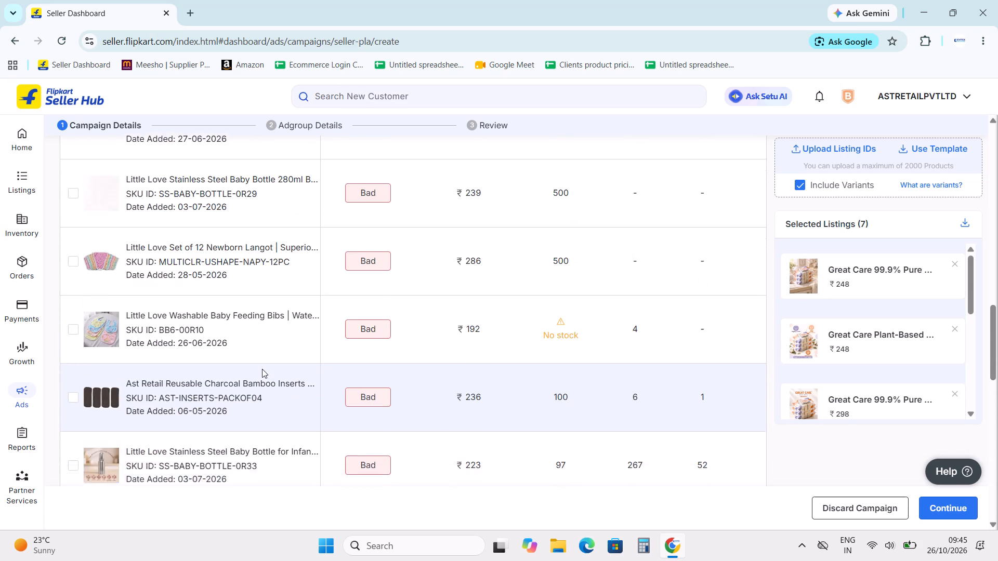
{"action": "scroll", "coordinate": [262, 369], "scroll_direction": "up", "scroll_amount": 11}
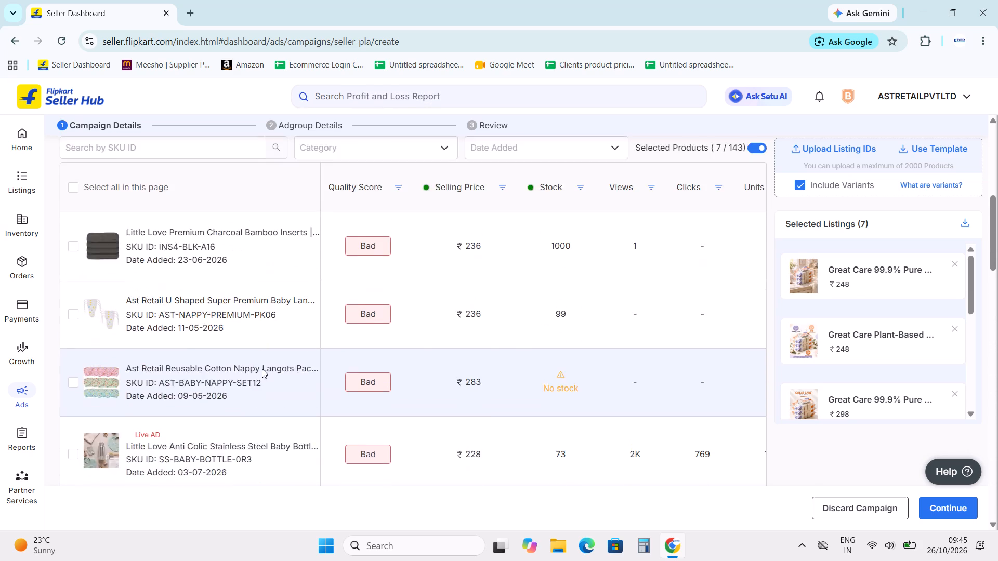
{"action": "scroll", "coordinate": [785, 314], "scroll_direction": "down", "scroll_amount": 20}
{"action": "scroll", "coordinate": [785, 314], "scroll_direction": "down", "scroll_amount": 1}
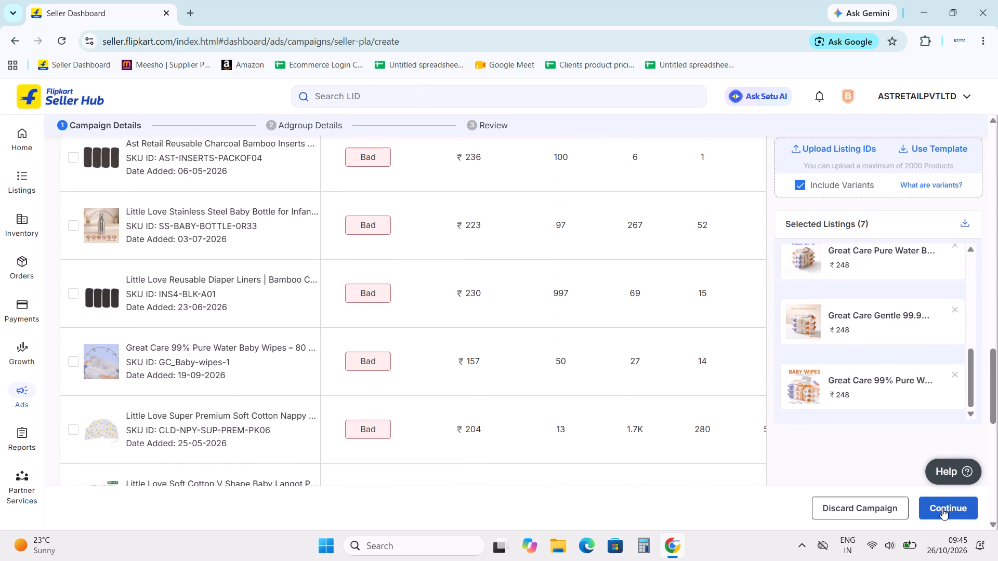
Continue to the ad group details and apply Automatic targeting to the Diaper & Potty Training ad group.
{"action": "left_click", "coordinate": [942, 509]}
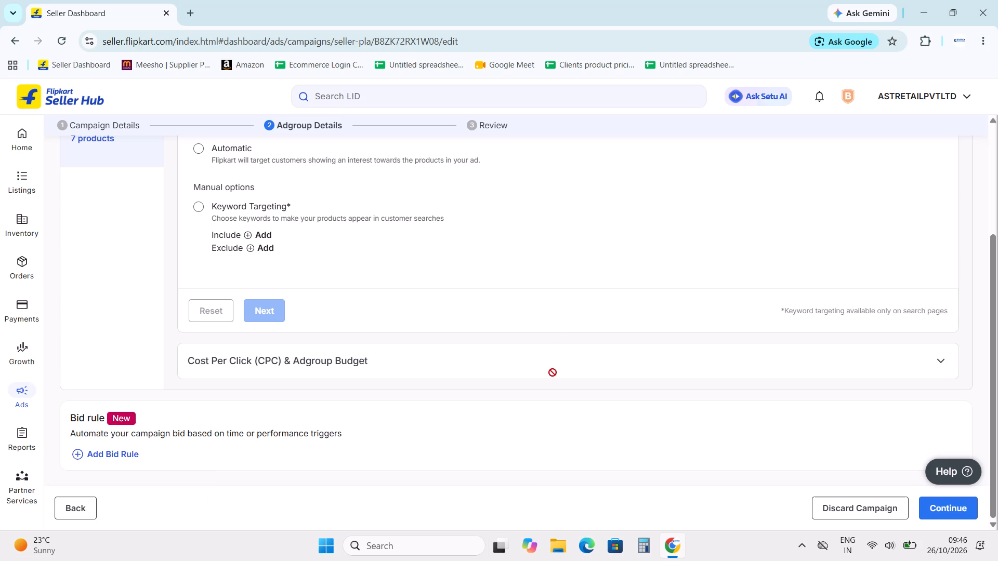
{"action": "scroll", "coordinate": [623, 227], "scroll_direction": "up", "scroll_amount": 3}
{"action": "left_click", "coordinate": [205, 299]}
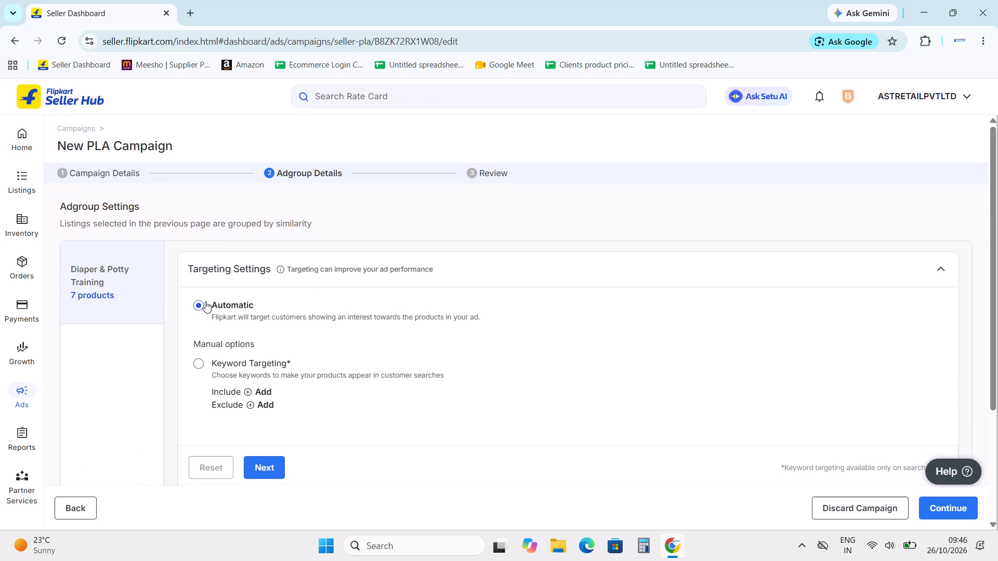
{"action": "scroll", "coordinate": [233, 328], "scroll_direction": "down", "scroll_amount": 2}
{"action": "left_click", "coordinate": [271, 337]}
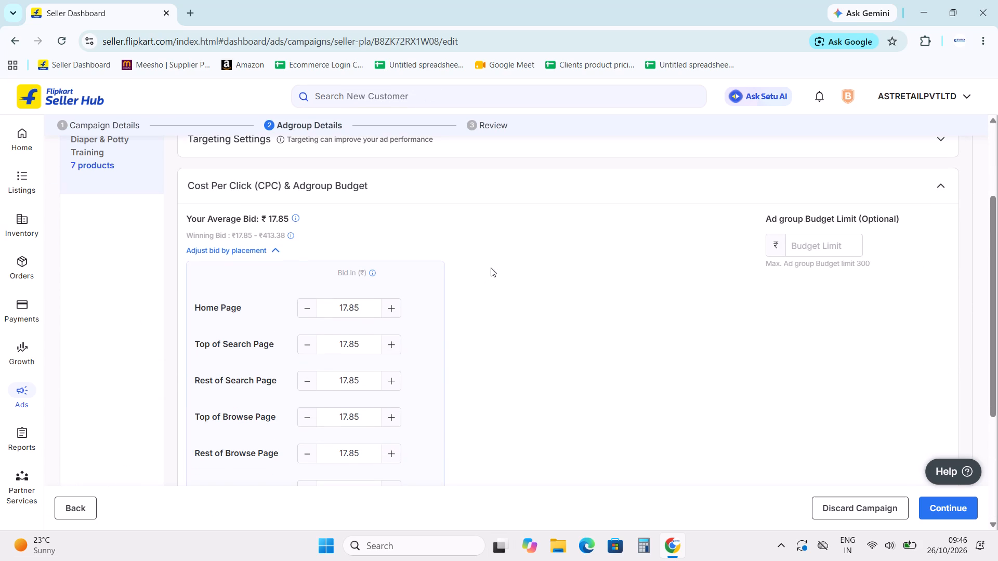
Lower the Home Page bid to ₹5.85 and the Top of Search Page bid to ₹12.85.
{"action": "scroll", "coordinate": [488, 268], "scroll_direction": "down", "scroll_amount": 4}
{"action": "scroll", "coordinate": [405, 359], "scroll_direction": "up", "scroll_amount": 2}
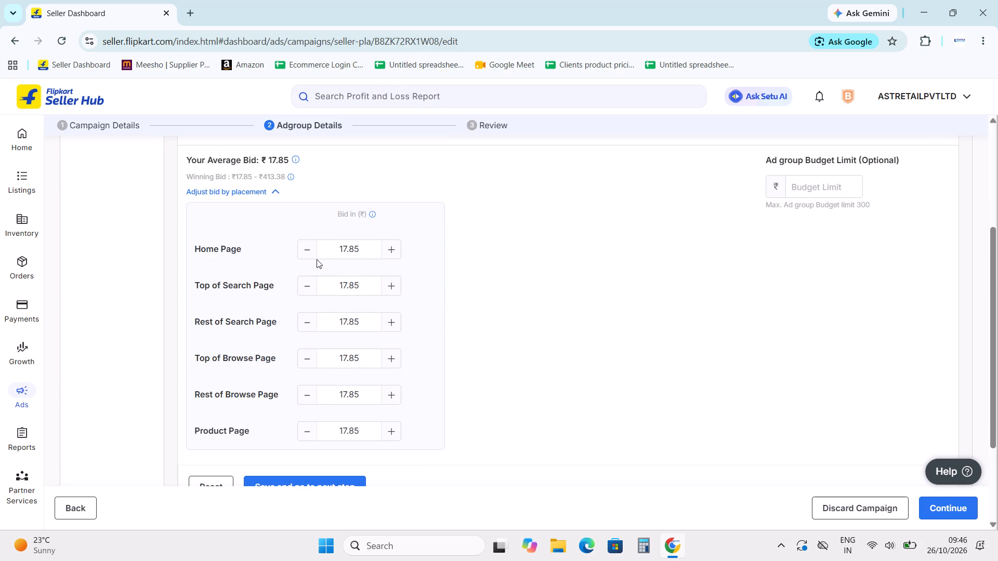
{"action": "left_click", "coordinate": [305, 244]}
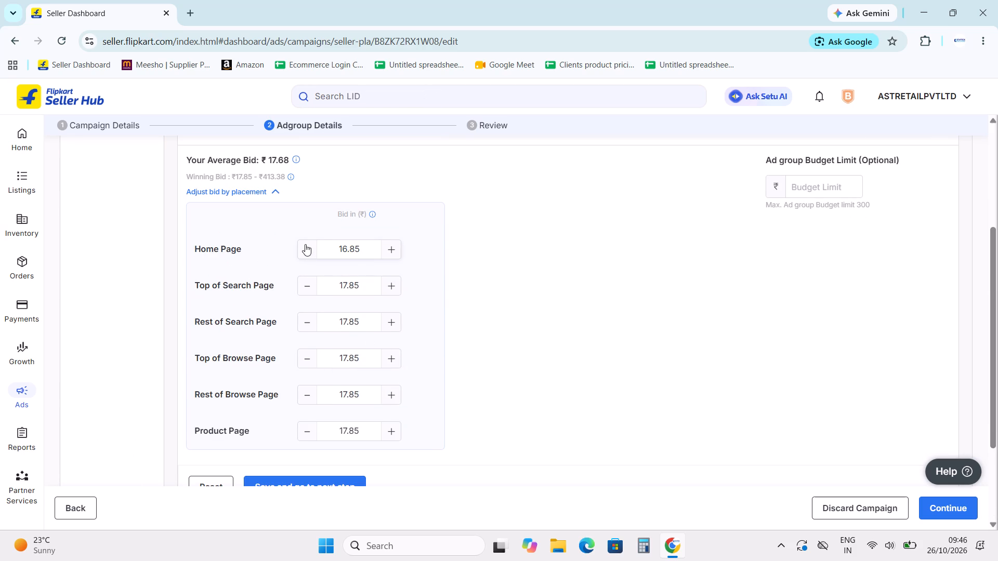
{"action": "left_click", "coordinate": [305, 244]}
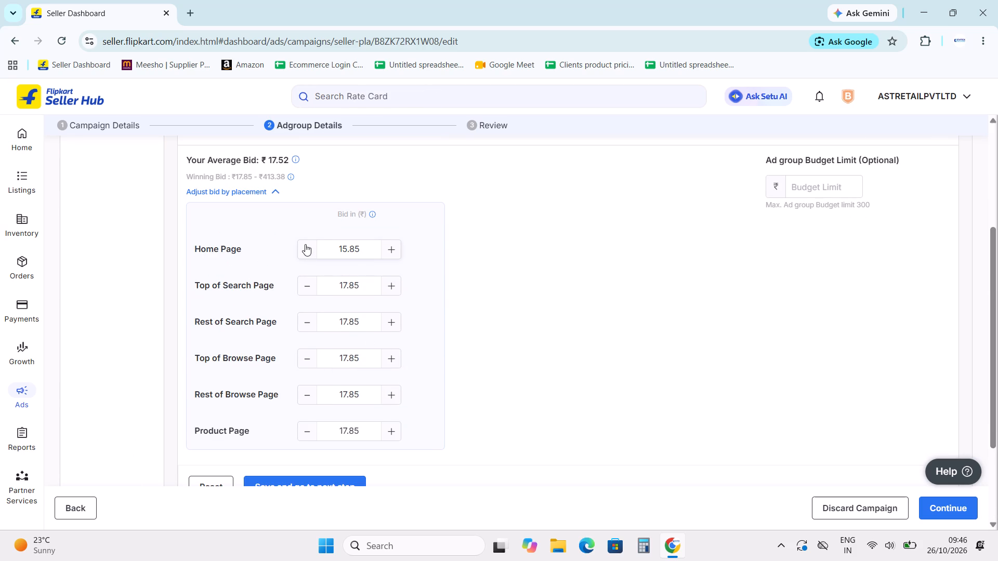
{"action": "left_click", "coordinate": [305, 244]}
{"action": "left_click", "coordinate": [305, 244]}
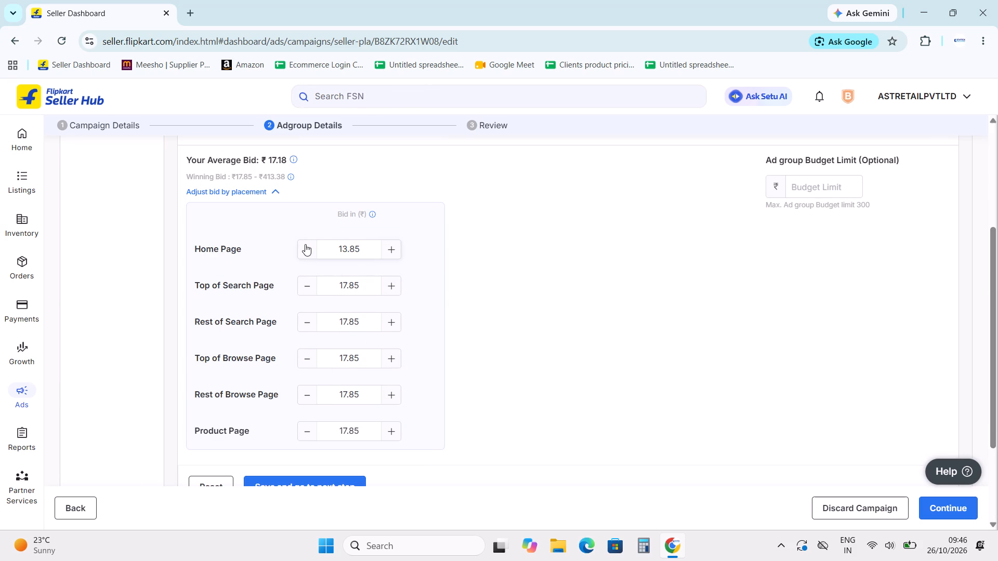
{"action": "left_click", "coordinate": [305, 244]}
{"action": "left_click", "coordinate": [305, 244]}
{"action": "left_click", "coordinate": [305, 244]}
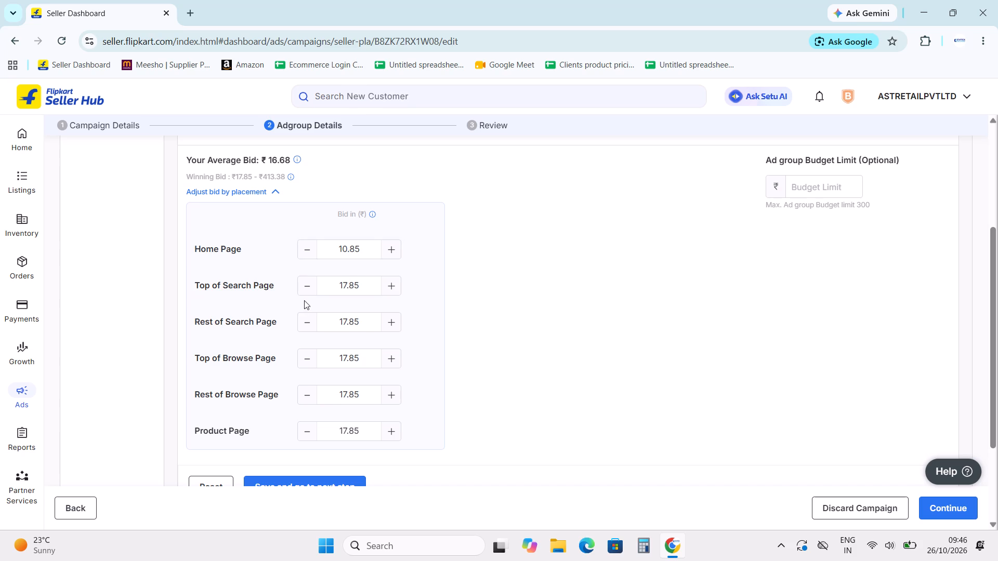
{"action": "double_click", "coordinate": [305, 286]}
{"action": "triple_click", "coordinate": [305, 286]}
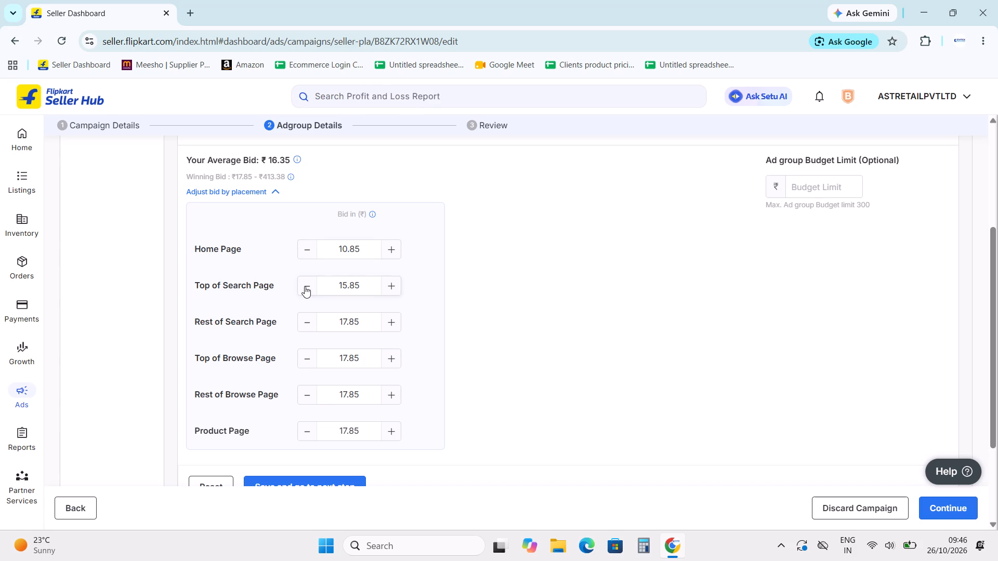
{"action": "triple_click", "coordinate": [310, 248]}
{"action": "triple_click", "coordinate": [310, 248]}
{"action": "left_click", "coordinate": [310, 248]}
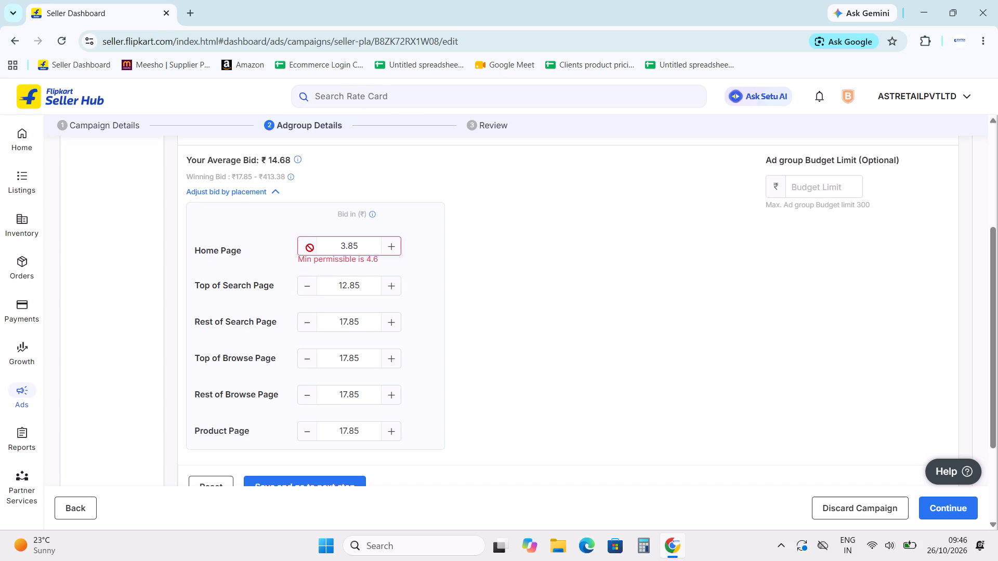
{"action": "double_click", "coordinate": [390, 242]}
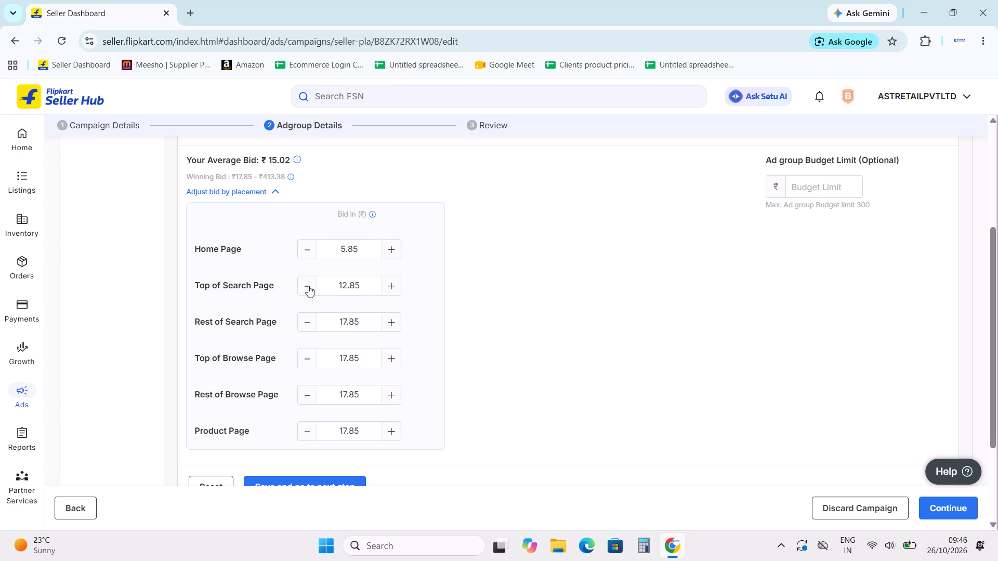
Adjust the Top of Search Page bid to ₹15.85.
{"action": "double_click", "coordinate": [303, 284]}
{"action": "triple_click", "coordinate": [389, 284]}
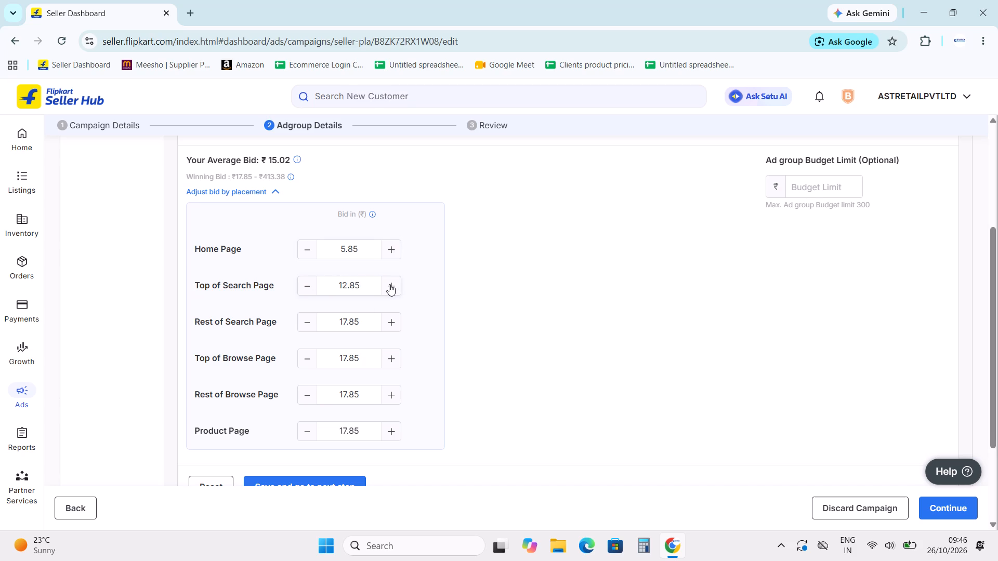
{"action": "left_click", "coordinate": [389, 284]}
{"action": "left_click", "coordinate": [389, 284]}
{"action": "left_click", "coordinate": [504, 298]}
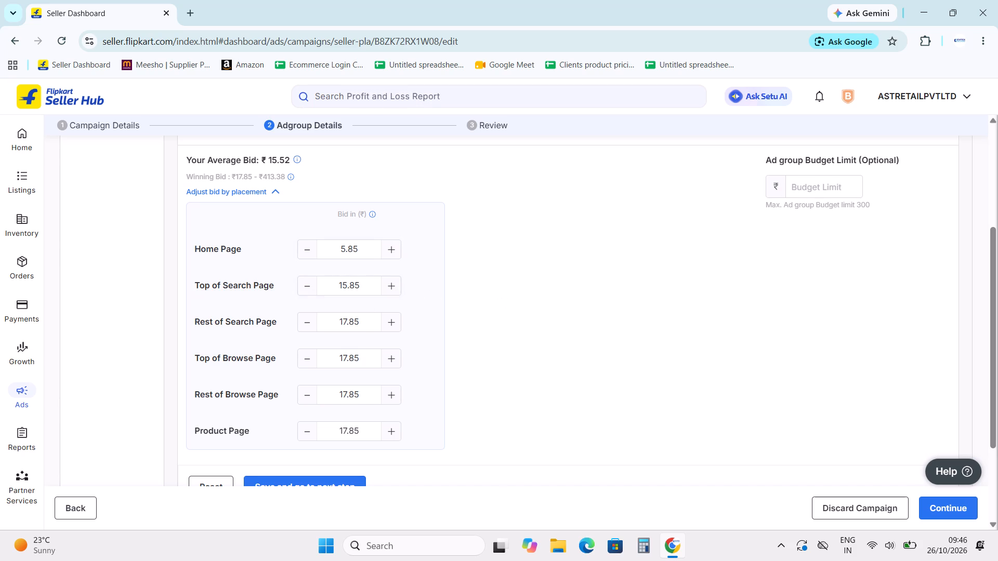
Set both the Top of Search Page and Rest of Search Page bids to ₹12.85.
{"action": "scroll", "coordinate": [377, 293], "scroll_direction": "down", "scroll_amount": 1}
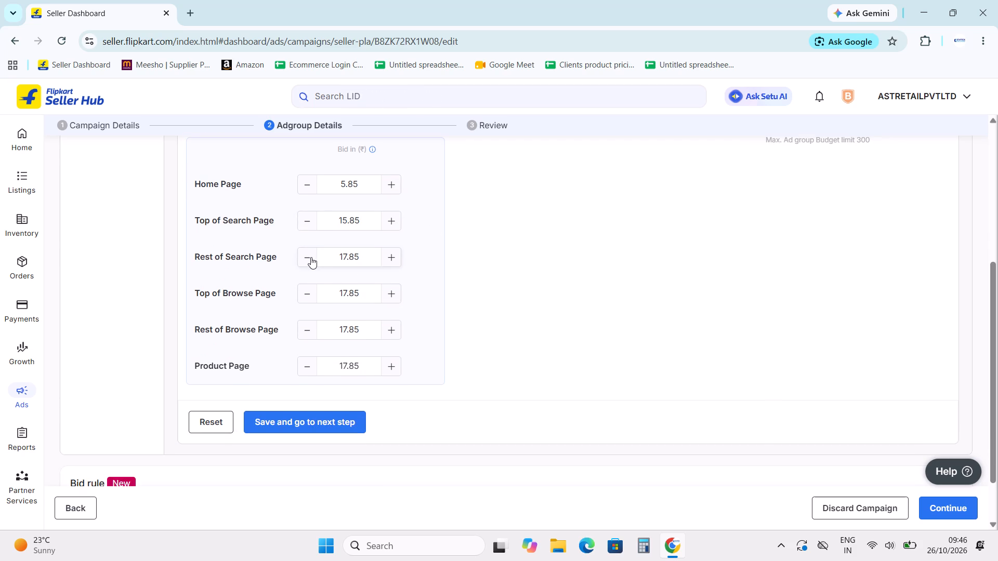
{"action": "triple_click", "coordinate": [309, 257]}
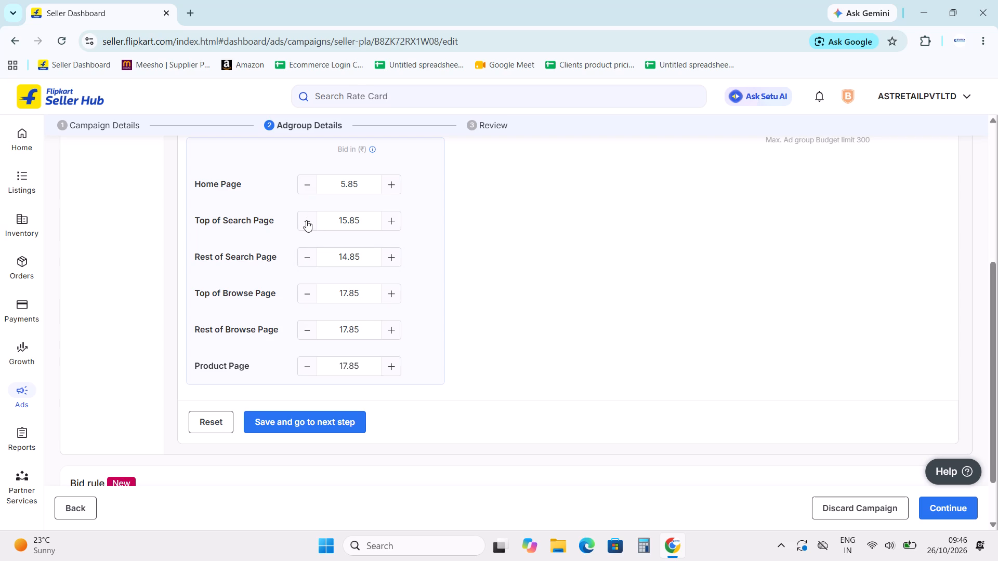
{"action": "double_click", "coordinate": [304, 223]}
{"action": "left_click", "coordinate": [304, 224]}
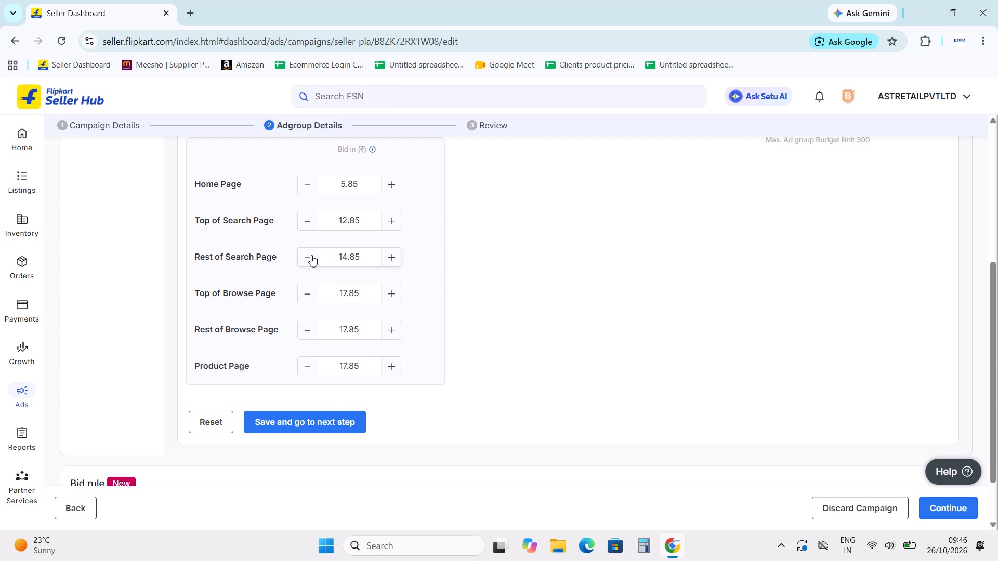
{"action": "triple_click", "coordinate": [311, 255]}
{"action": "left_click", "coordinate": [391, 252]}
{"action": "left_click", "coordinate": [476, 263]}
Lower the Top of Browse Page bid to ₹6.85.
{"action": "scroll", "coordinate": [377, 269], "scroll_direction": "down", "scroll_amount": 1}
{"action": "triple_click", "coordinate": [302, 226]}
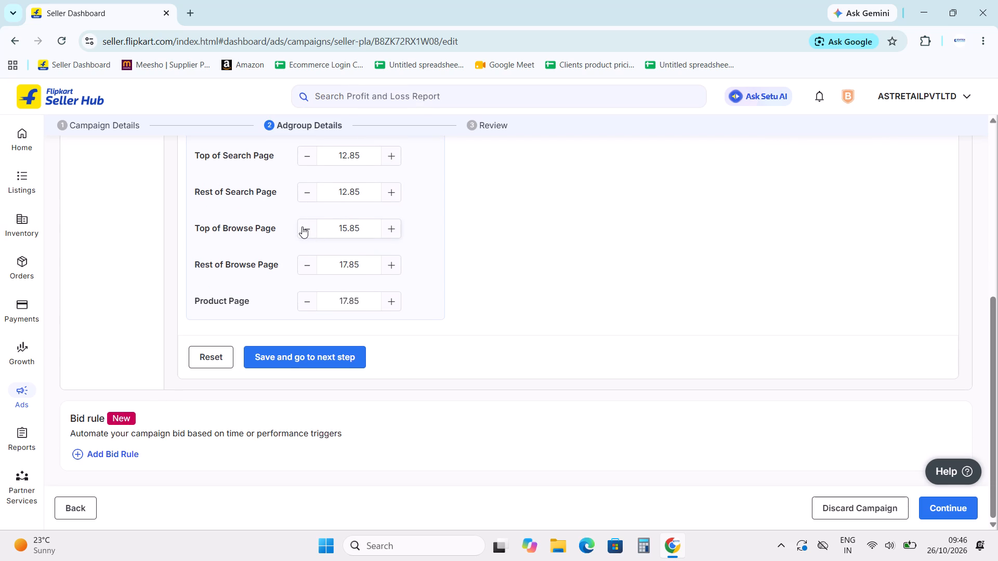
{"action": "triple_click", "coordinate": [302, 226]}
{"action": "double_click", "coordinate": [302, 226]}
{"action": "left_click", "coordinate": [302, 226]}
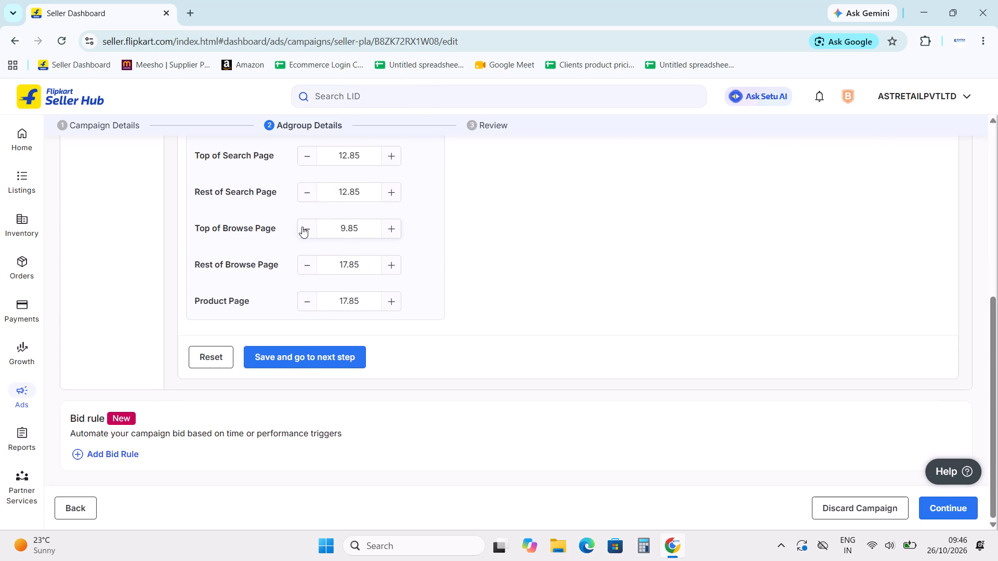
{"action": "left_click", "coordinate": [302, 226]}
{"action": "left_click", "coordinate": [302, 226]}
Lower the Rest of Browse Page bid to ₹6.85 and the Product Page bid to ₹10.85.
{"action": "triple_click", "coordinate": [304, 262]}
{"action": "triple_click", "coordinate": [304, 262]}
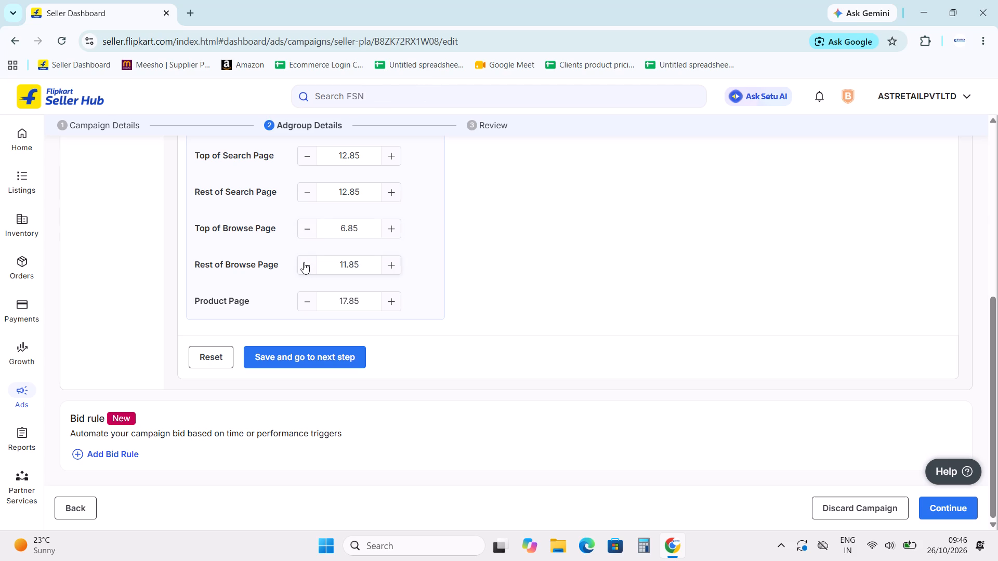
{"action": "left_click", "coordinate": [304, 262]}
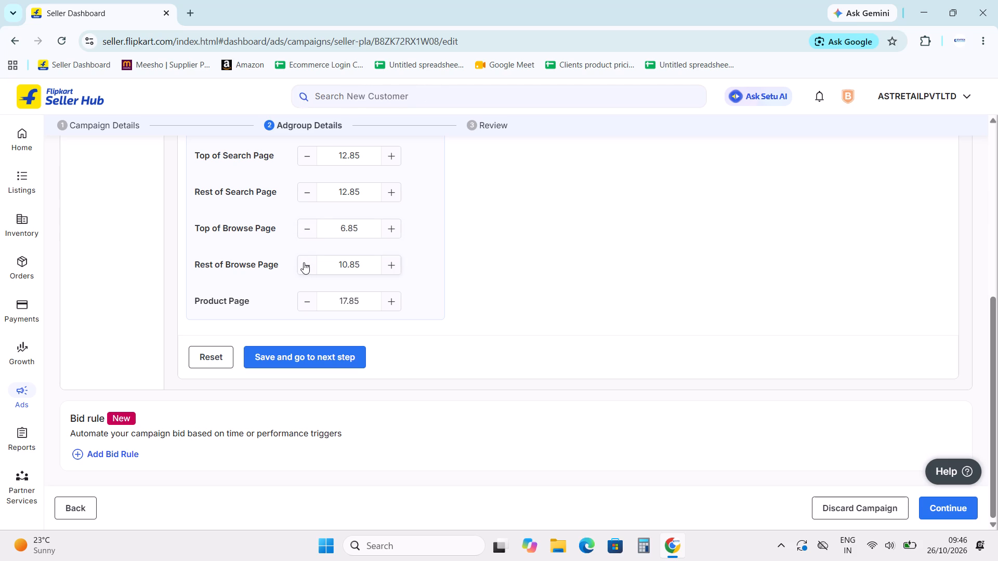
{"action": "triple_click", "coordinate": [304, 300]}
{"action": "triple_click", "coordinate": [304, 300]}
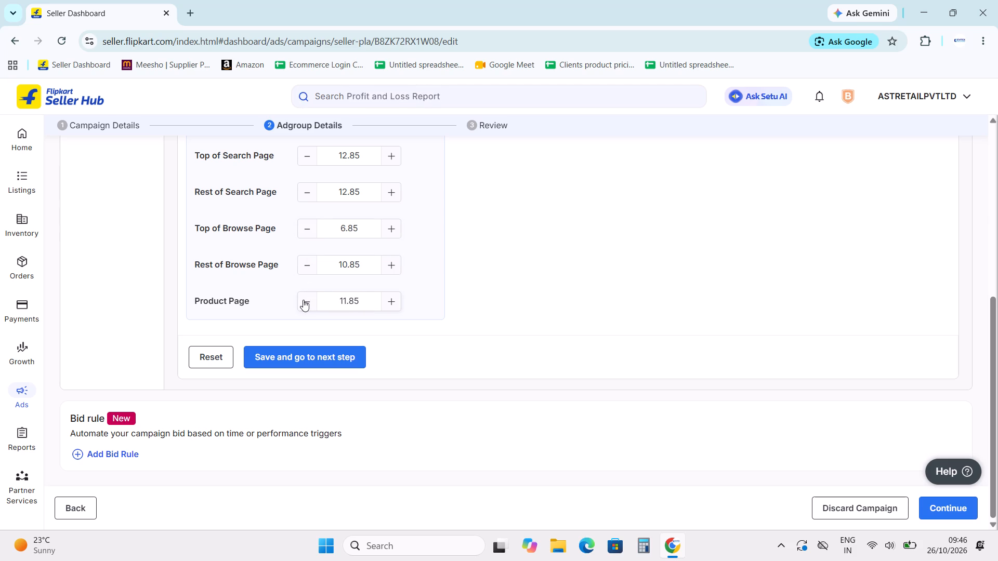
{"action": "left_click", "coordinate": [303, 300]}
{"action": "triple_click", "coordinate": [299, 263]}
{"action": "left_click", "coordinate": [299, 263]}
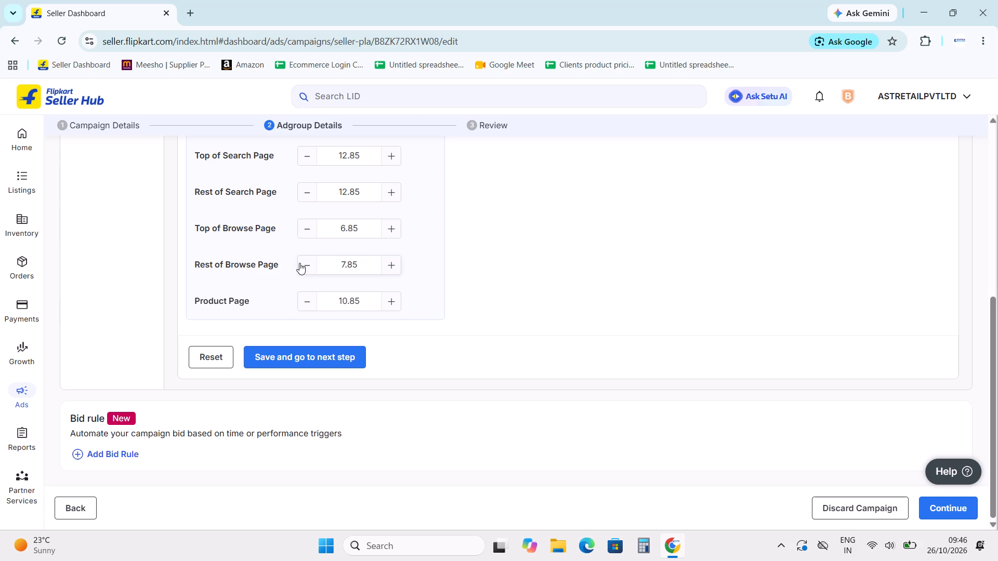
{"action": "left_click", "coordinate": [635, 267]}
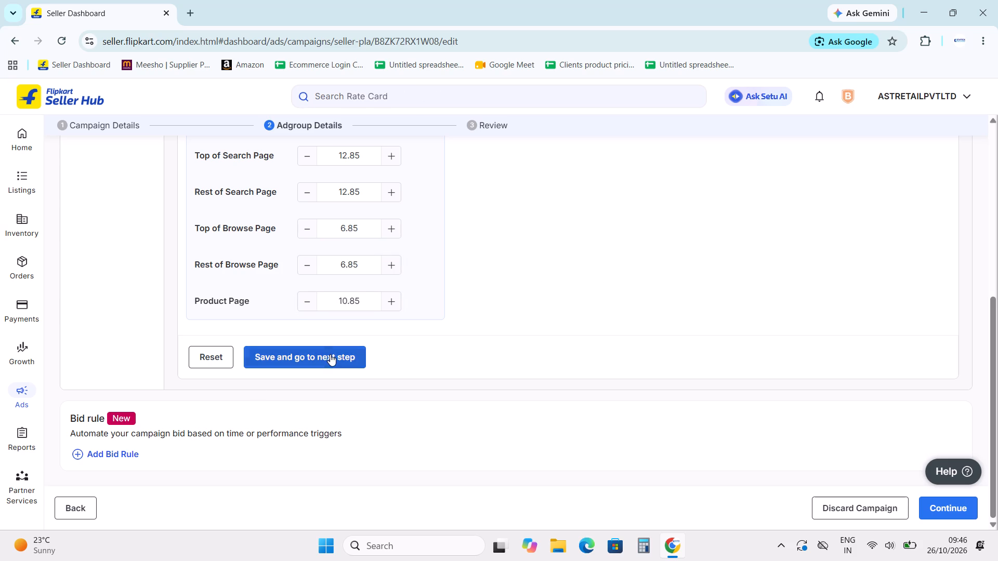
Save the ad group's placement bids and continue to the campaign review.
{"action": "left_click", "coordinate": [330, 354]}
{"action": "scroll", "coordinate": [448, 394], "scroll_direction": "up", "scroll_amount": 5}
{"action": "scroll", "coordinate": [456, 394], "scroll_direction": "down", "scroll_amount": 5}
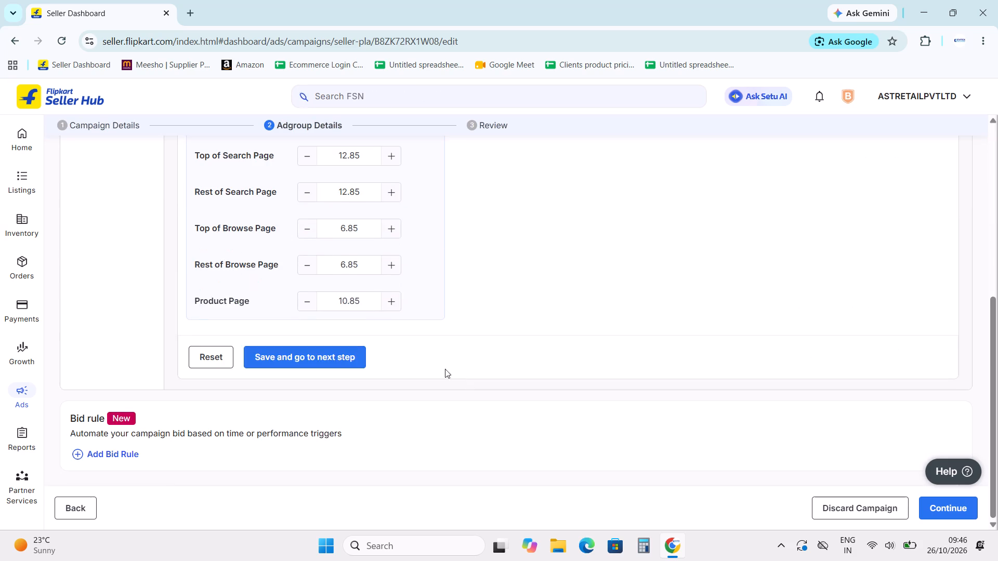
{"action": "left_click", "coordinate": [321, 350]}
{"action": "scroll", "coordinate": [510, 349], "scroll_direction": "down", "scroll_amount": 20}
{"action": "scroll", "coordinate": [510, 349], "scroll_direction": "down", "scroll_amount": 4}
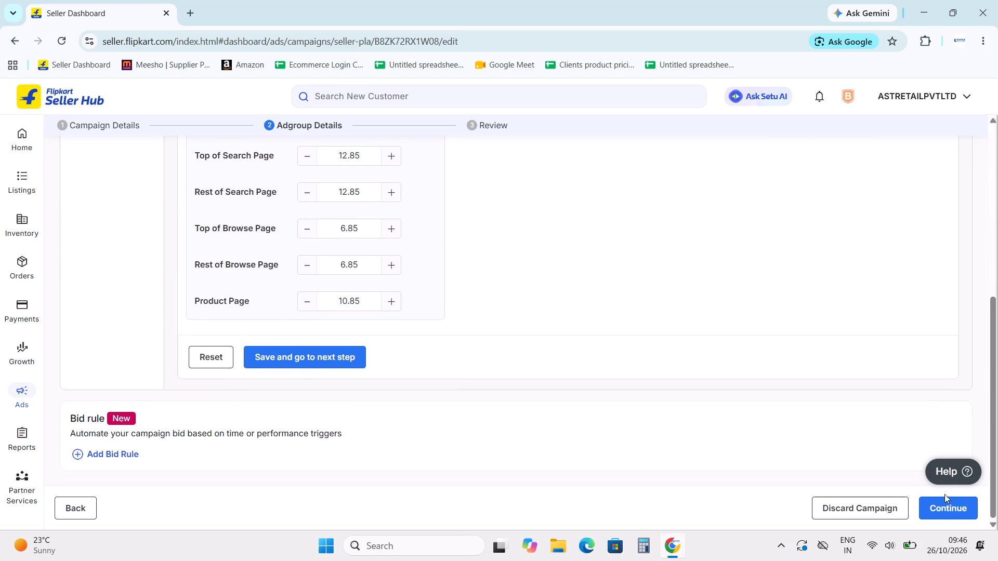
{"action": "left_click", "coordinate": [949, 510]}
Check the campaign summary and ad group bids, and create the campaign.
{"action": "scroll", "coordinate": [509, 313], "scroll_direction": "down", "scroll_amount": 4}
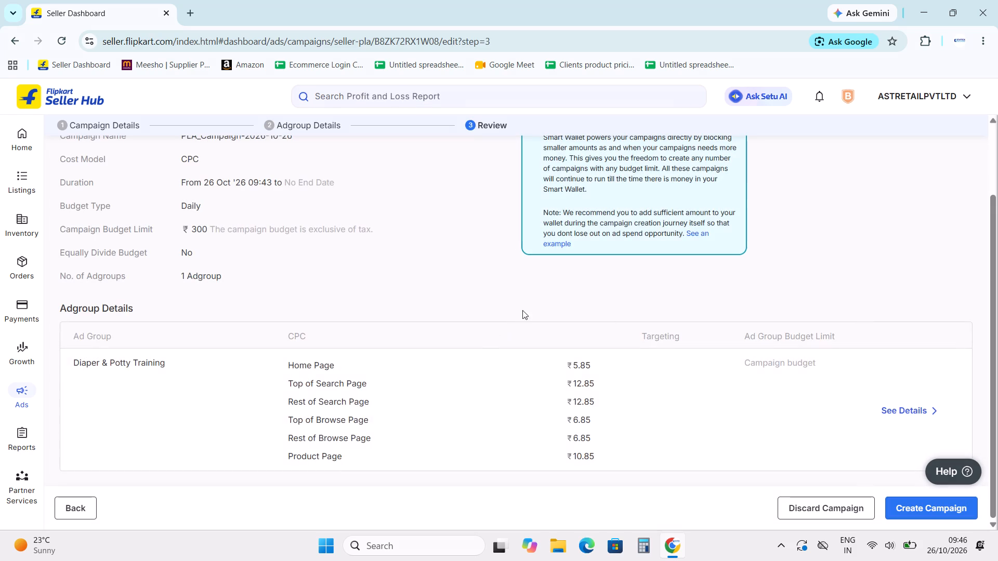
{"action": "scroll", "coordinate": [522, 310], "scroll_direction": "down", "scroll_amount": 9}
{"action": "left_click", "coordinate": [901, 504]}
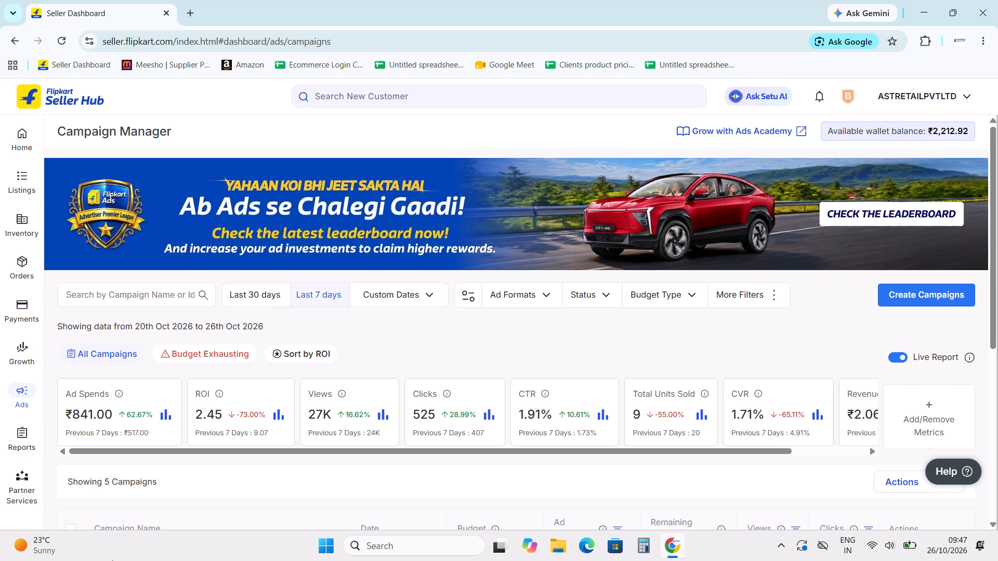
Look over the campaign list, checking the status, spend, views, clicks, revenue, ROI, CTR and CVR of each campaign.
{"action": "scroll", "coordinate": [374, 359], "scroll_direction": "down", "scroll_amount": 6}
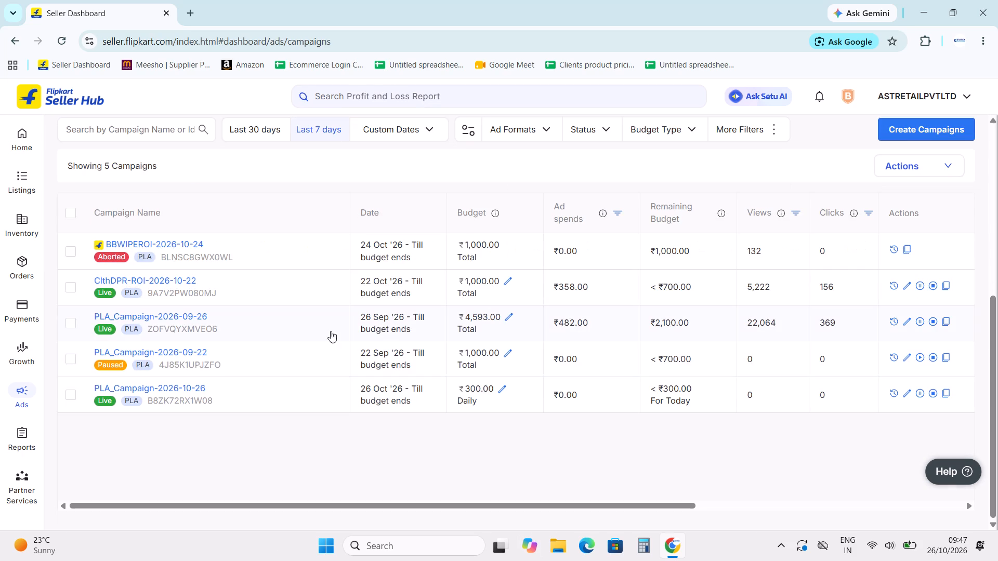
{"action": "scroll", "coordinate": [356, 354], "scroll_direction": "up", "scroll_amount": 4}
{"action": "scroll", "coordinate": [349, 326], "scroll_direction": "down", "scroll_amount": 3}
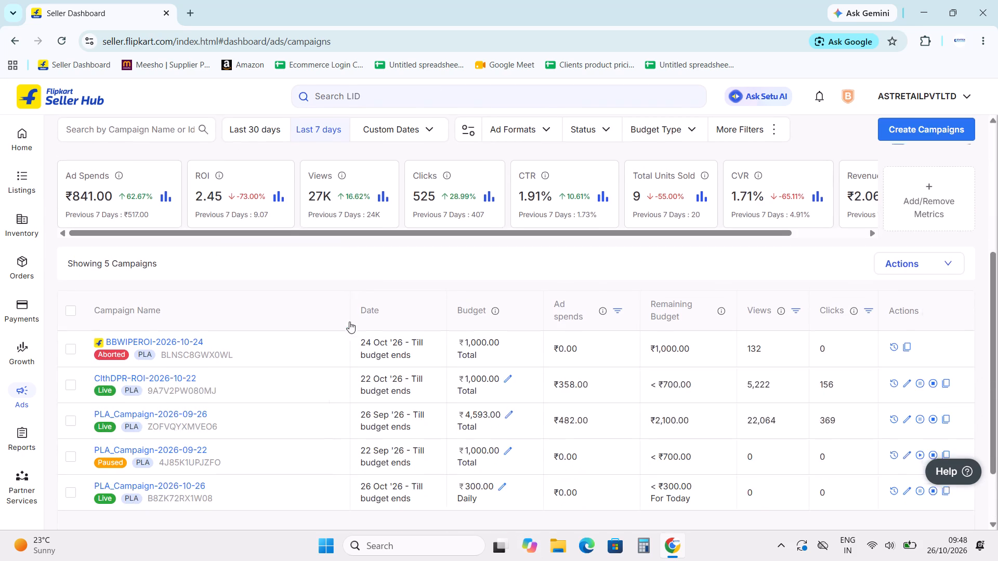
{"action": "scroll", "coordinate": [348, 315], "scroll_direction": "down", "scroll_amount": 1}
{"action": "left_click_drag", "start_coordinate": [489, 506], "coordinate": [638, 510]}
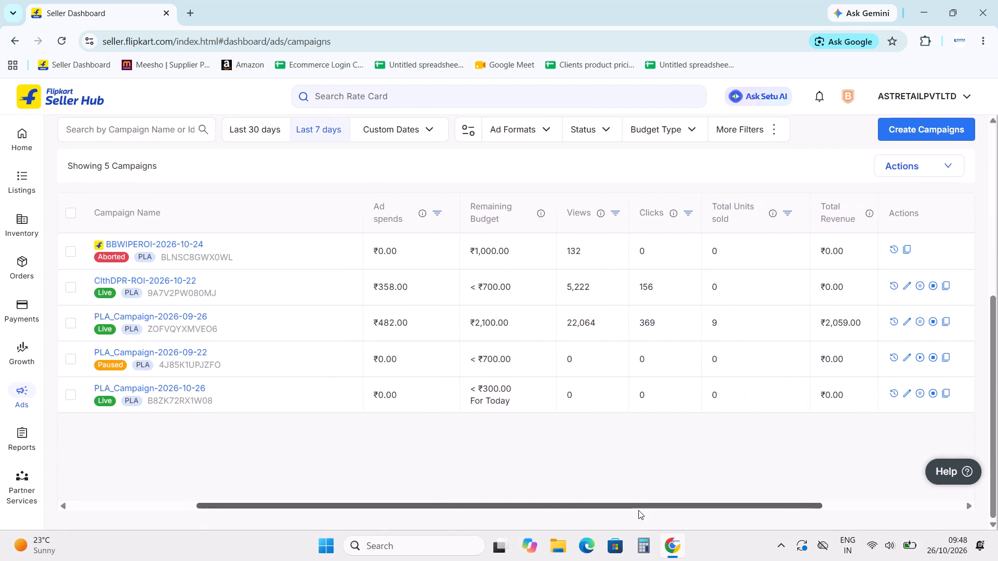
{"action": "left_click_drag", "start_coordinate": [638, 510], "coordinate": [802, 515]}
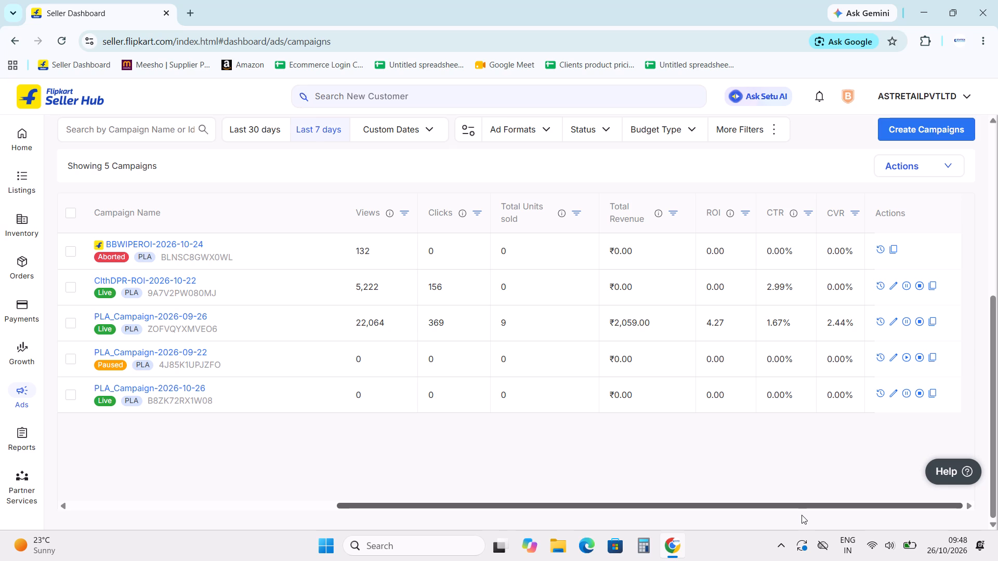
{"action": "left_click_drag", "start_coordinate": [802, 515], "coordinate": [25, 407]}
Open the forward orders page for the current seller account.
{"action": "left_click", "coordinate": [18, 274]}
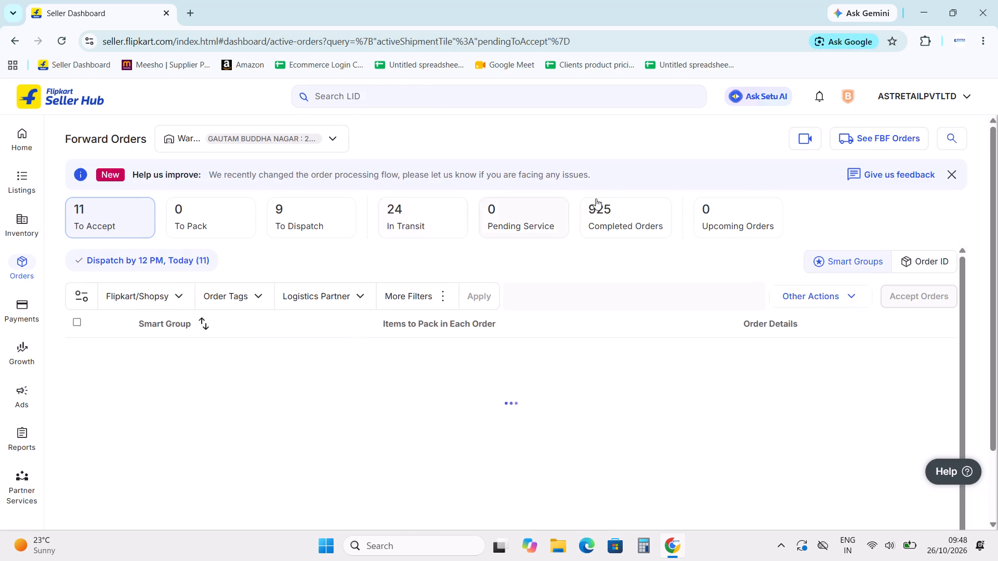
Switch to the seller account listed directly above SAUMEGHCREATIONS.
{"action": "left_click", "coordinate": [915, 102]}
{"action": "left_click", "coordinate": [846, 145]}
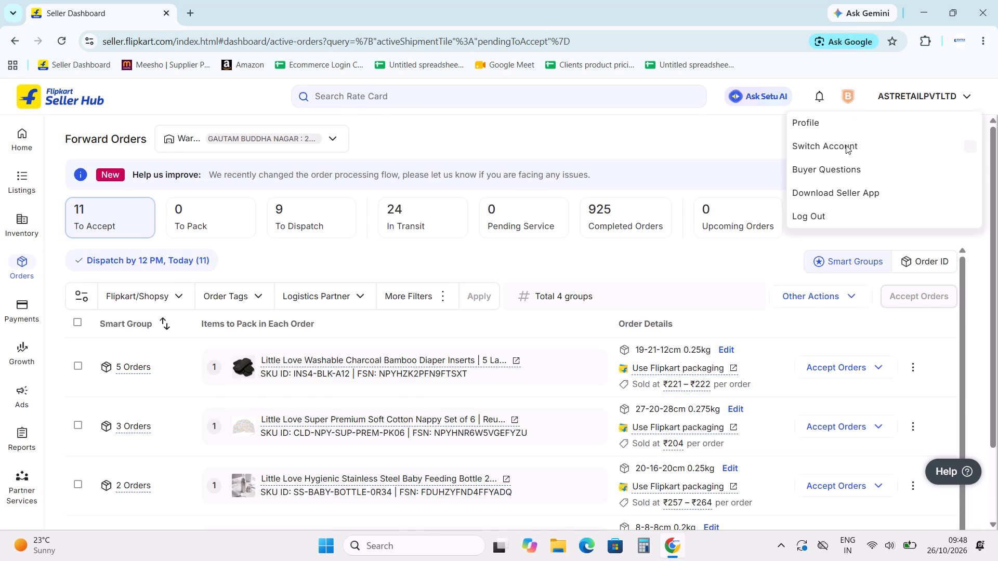
{"action": "scroll", "coordinate": [363, 296], "scroll_direction": "down", "scroll_amount": 3}
{"action": "scroll", "coordinate": [383, 238], "scroll_direction": "up", "scroll_amount": 1}
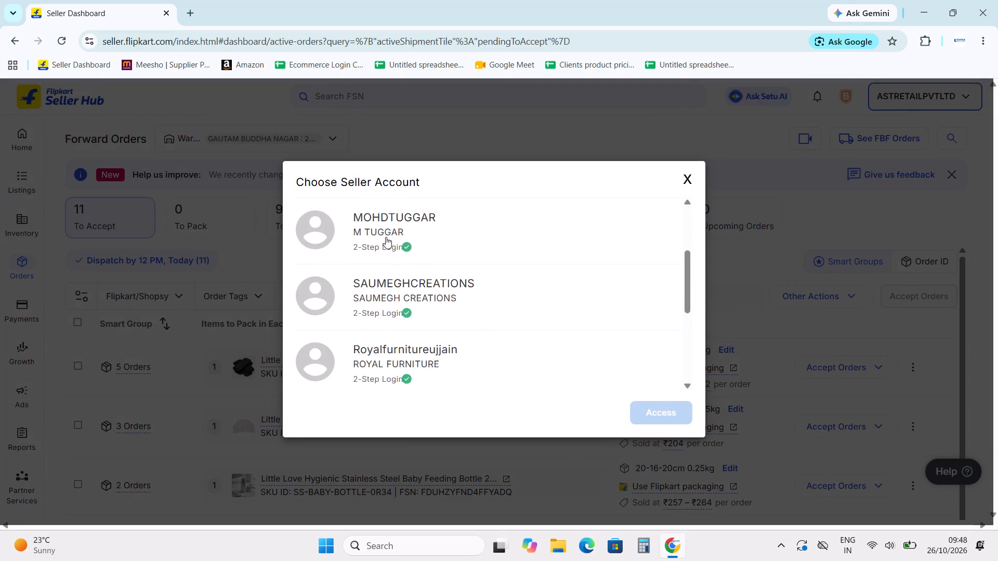
{"action": "left_click", "coordinate": [386, 237]}
{"action": "left_click", "coordinate": [669, 413]}
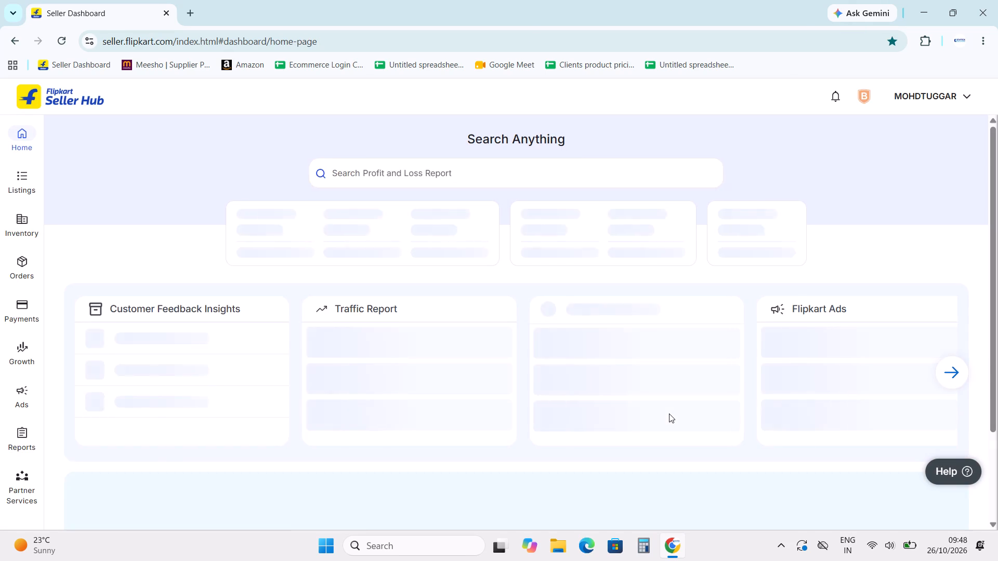
Open the forward orders page to check the switched account's orders to accept.
{"action": "left_click", "coordinate": [36, 271]}
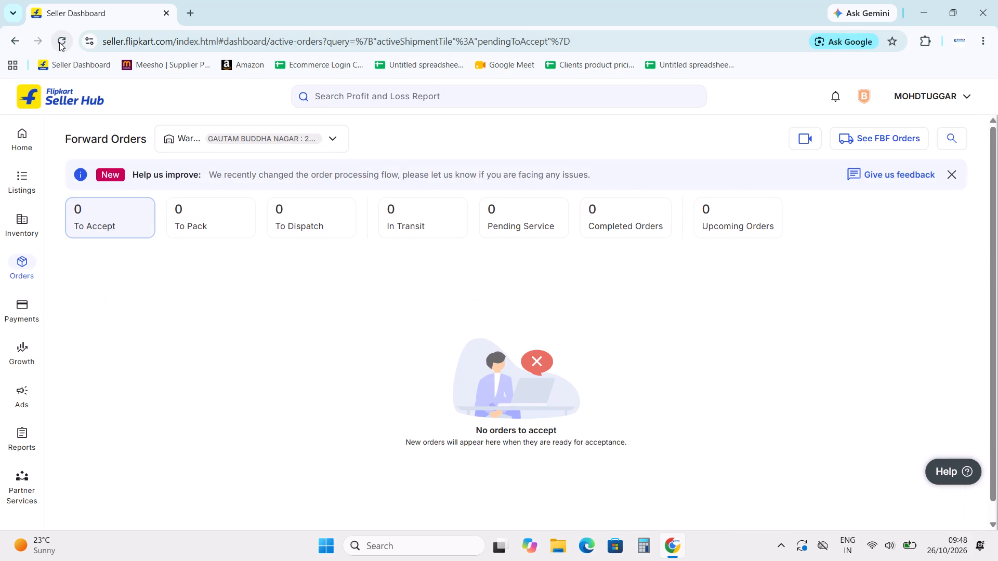
Reload the orders page and select the New Delhi warehouse for the forward orders.
{"action": "left_click", "coordinate": [59, 42]}
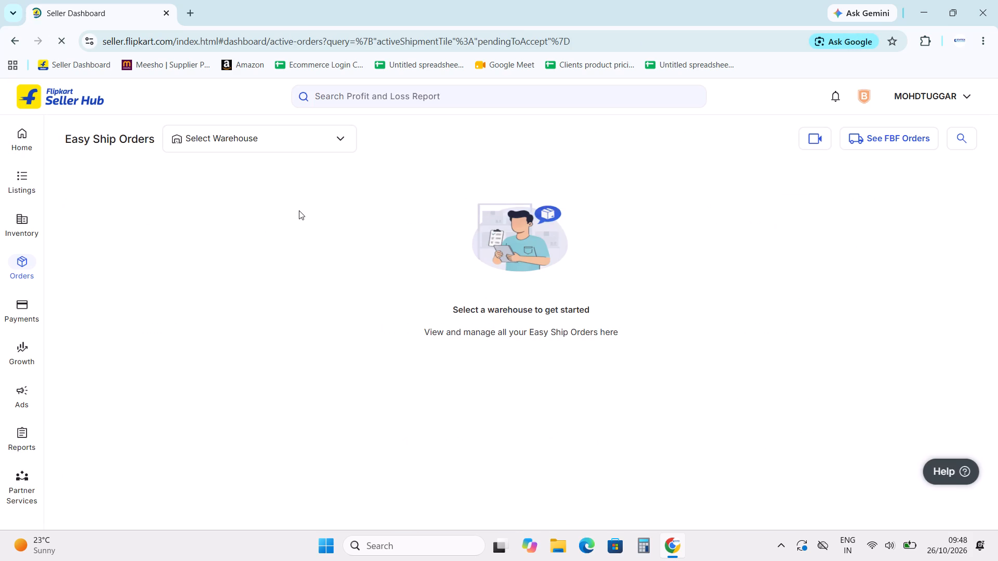
{"action": "left_click", "coordinate": [232, 139]}
{"action": "left_click", "coordinate": [234, 203]}
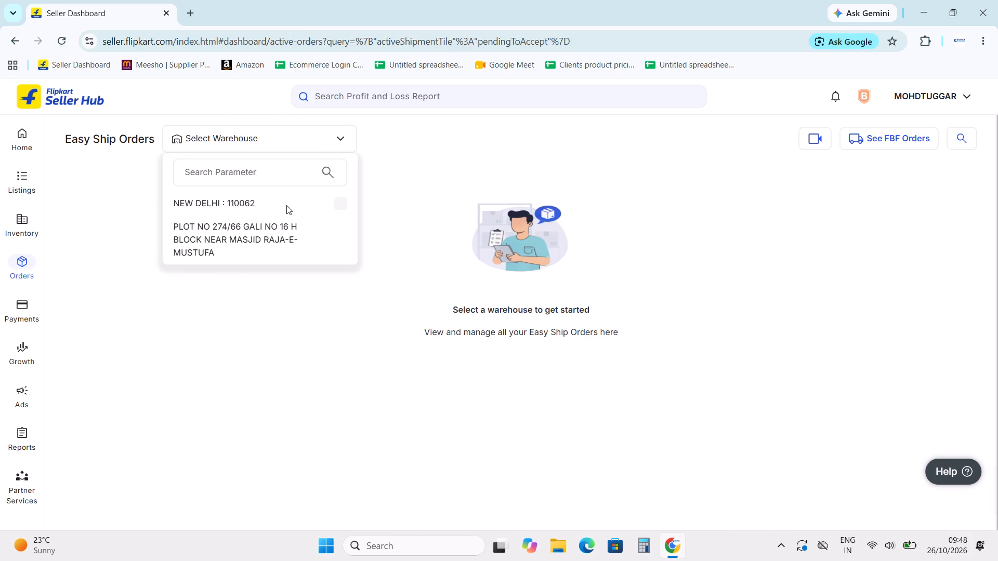
{"action": "left_click", "coordinate": [510, 131]}
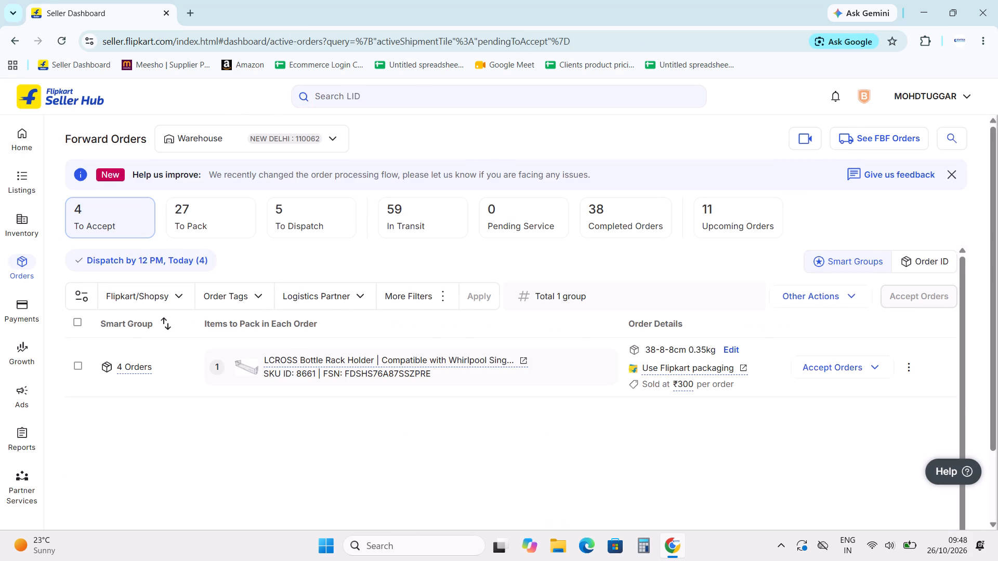
Check the orders to pack, covering both the pending label and pending RTD groups.
{"action": "left_click", "coordinate": [187, 218]}
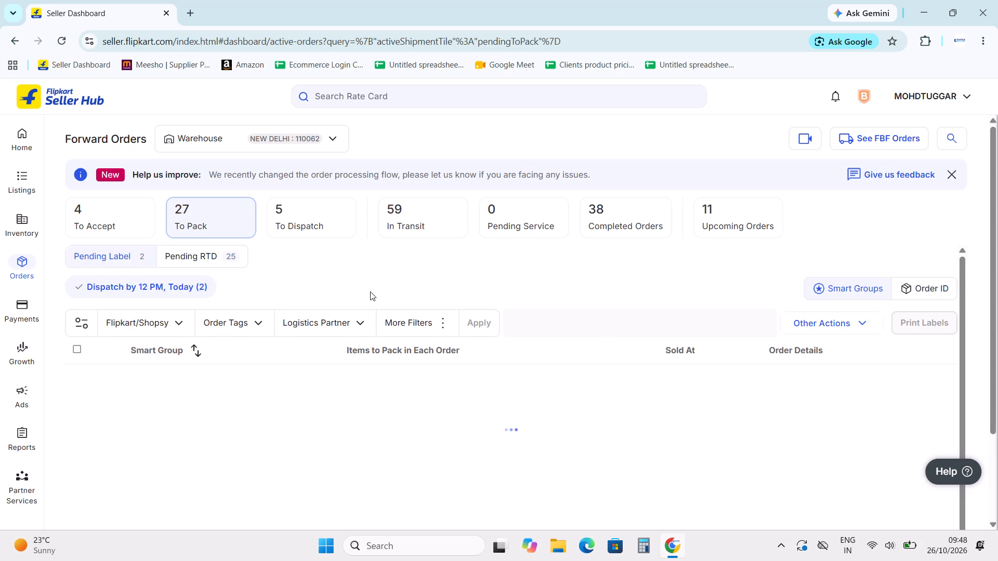
{"action": "left_click", "coordinate": [232, 253]}
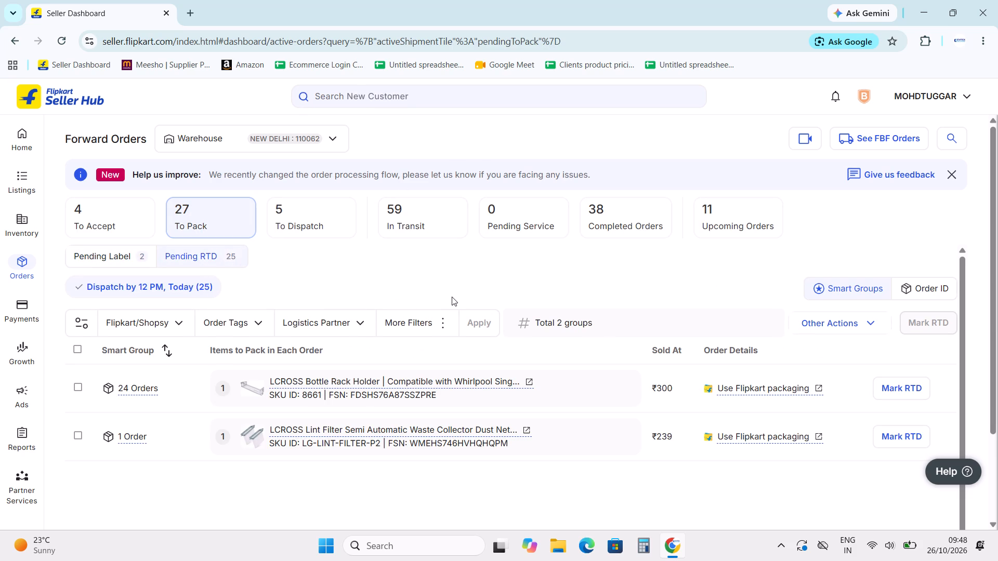
Look through the upcoming orders, checking their items, prices and dispatch-after dates.
{"action": "left_click", "coordinate": [758, 212]}
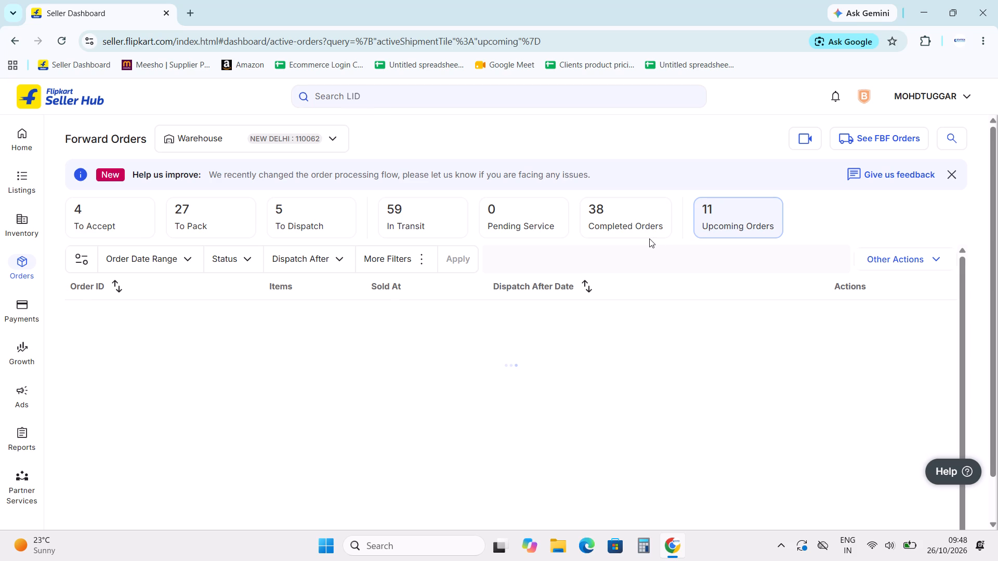
{"action": "scroll", "coordinate": [714, 221], "scroll_direction": "down", "scroll_amount": 15}
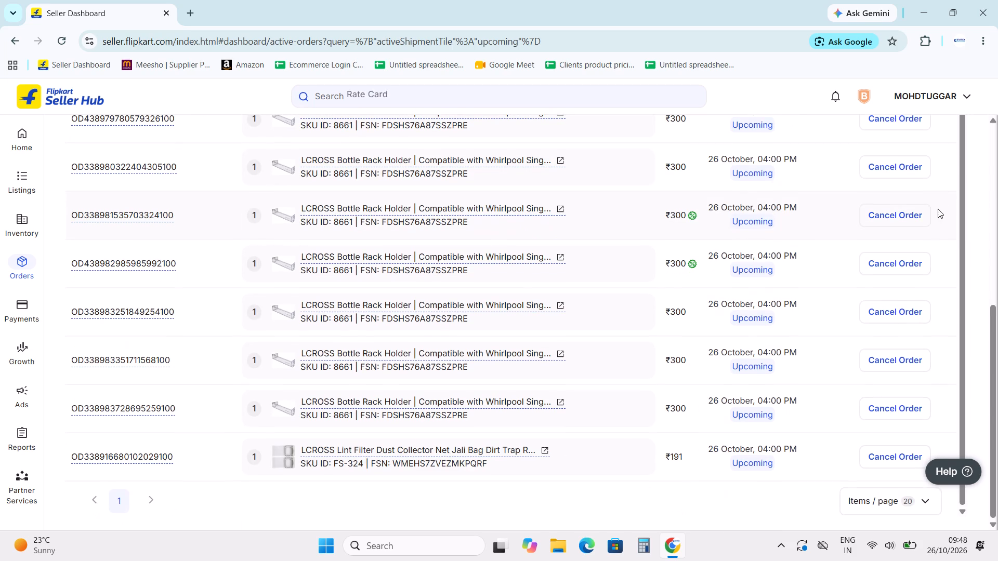
{"action": "scroll", "coordinate": [938, 209], "scroll_direction": "down", "scroll_amount": 7}
{"action": "scroll", "coordinate": [373, 438], "scroll_direction": "up", "scroll_amount": 20}
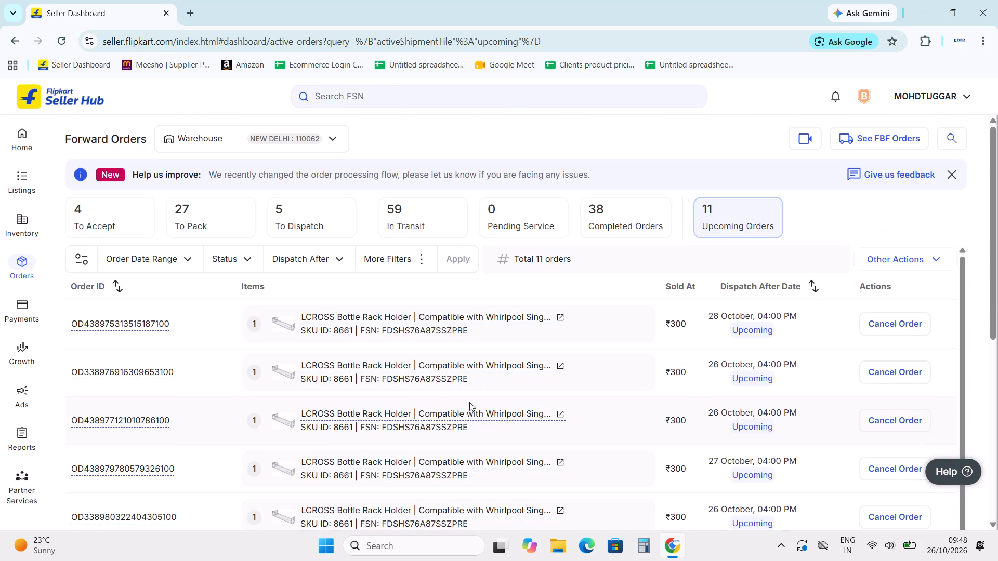
{"action": "scroll", "coordinate": [469, 402], "scroll_direction": "up", "scroll_amount": 8}
Look through the orders to dispatch, checking their items and dispatch dates.
{"action": "left_click", "coordinate": [308, 236]}
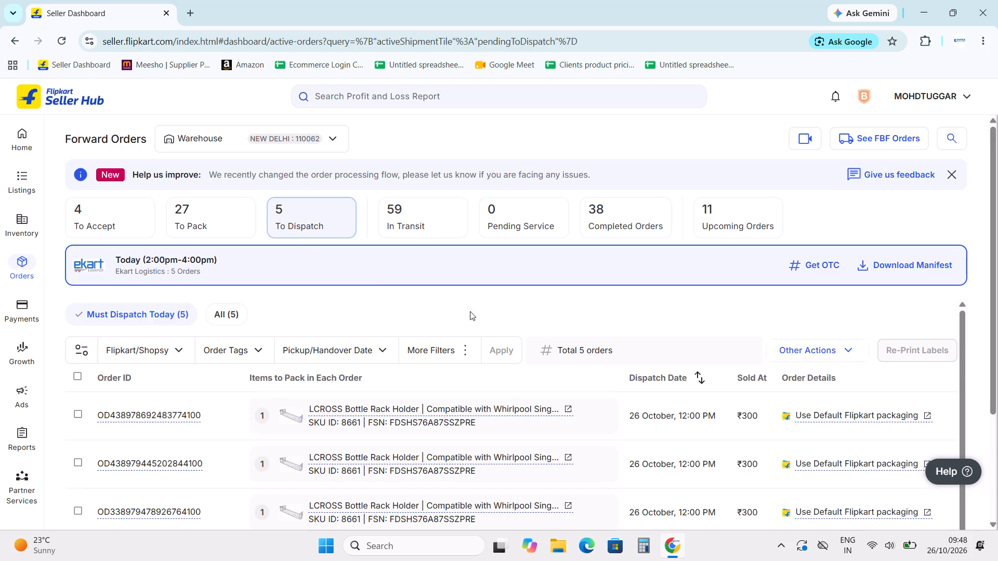
{"action": "scroll", "coordinate": [499, 305], "scroll_direction": "down", "scroll_amount": 6}
{"action": "scroll", "coordinate": [537, 287], "scroll_direction": "down", "scroll_amount": 20}
{"action": "scroll", "coordinate": [537, 287], "scroll_direction": "down", "scroll_amount": 3}
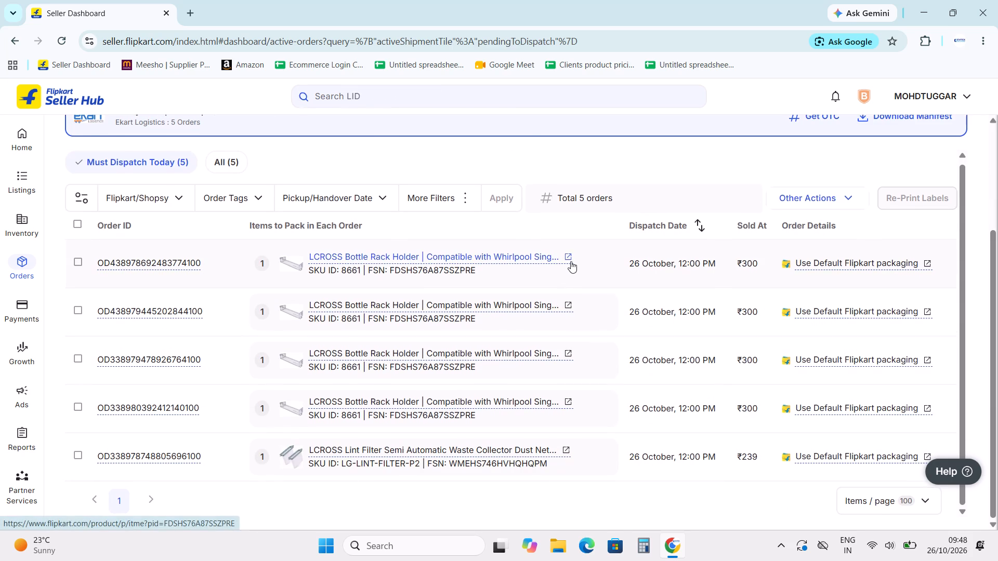
{"action": "scroll", "coordinate": [571, 261], "scroll_direction": "down", "scroll_amount": 2}
{"action": "scroll", "coordinate": [750, 341], "scroll_direction": "up", "scroll_amount": 20}
{"action": "scroll", "coordinate": [750, 341], "scroll_direction": "up", "scroll_amount": 2}
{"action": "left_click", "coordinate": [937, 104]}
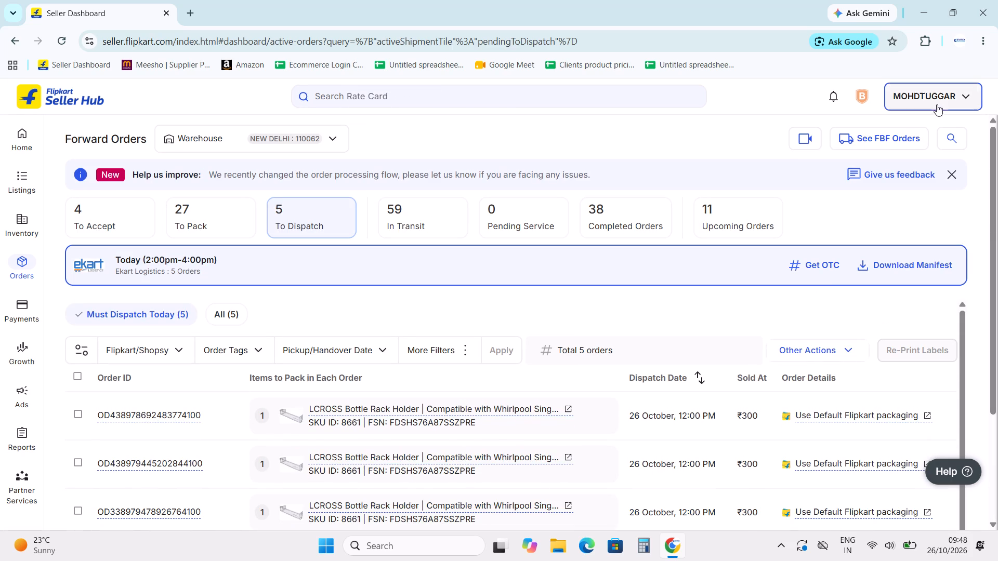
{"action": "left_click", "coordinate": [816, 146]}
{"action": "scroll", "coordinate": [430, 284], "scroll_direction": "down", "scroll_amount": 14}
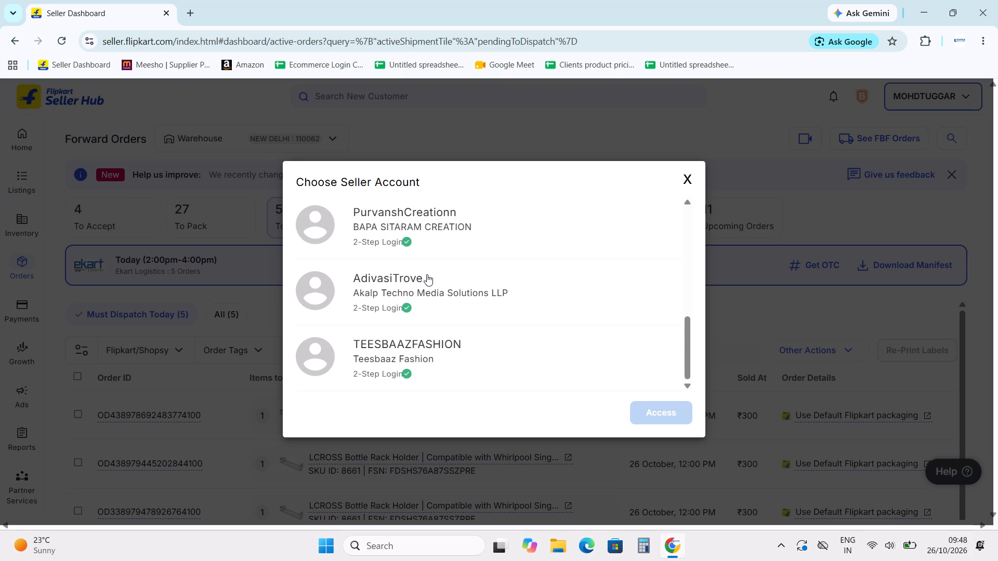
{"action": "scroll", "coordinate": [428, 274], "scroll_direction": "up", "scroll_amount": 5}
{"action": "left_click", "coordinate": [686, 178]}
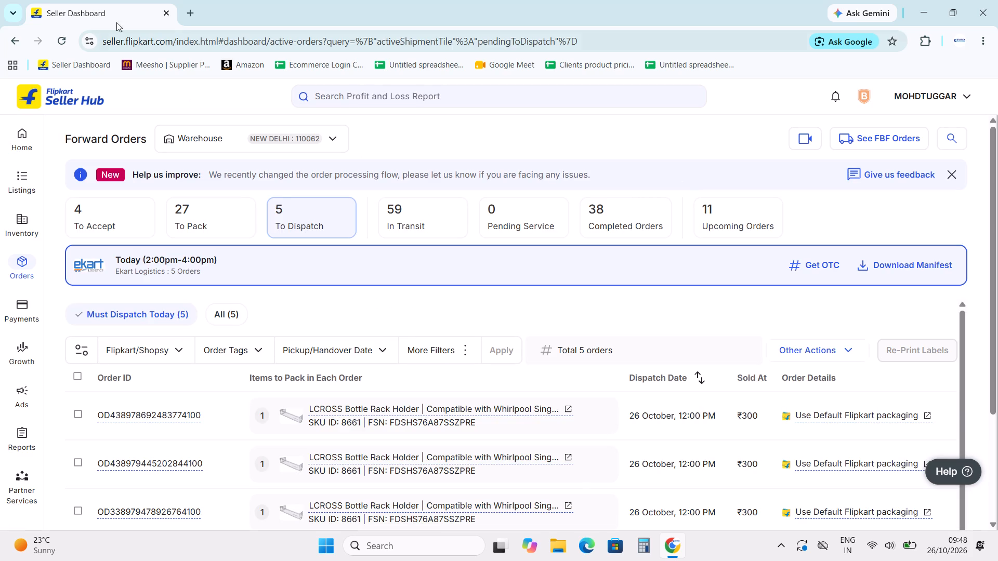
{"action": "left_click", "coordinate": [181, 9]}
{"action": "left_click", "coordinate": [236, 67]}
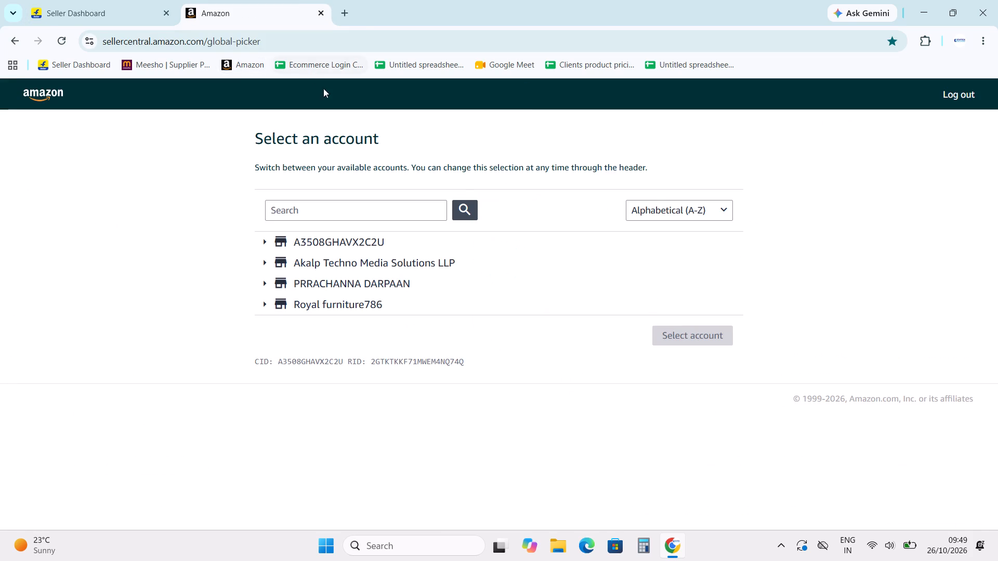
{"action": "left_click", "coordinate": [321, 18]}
Open the bookmarked Ecommerce Login spreadsheet in a new browser tab.
{"action": "left_click", "coordinate": [191, 16]}
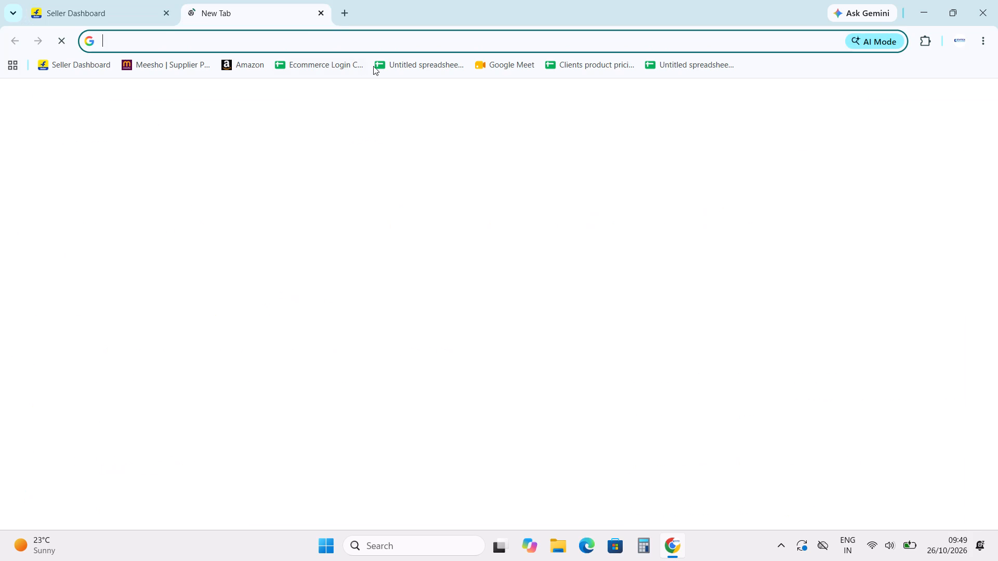
{"action": "left_click", "coordinate": [340, 68]}
Minimize the current browser window and open a new Google Chrome window with the Harshit profile.
{"action": "left_click", "coordinate": [926, 14]}
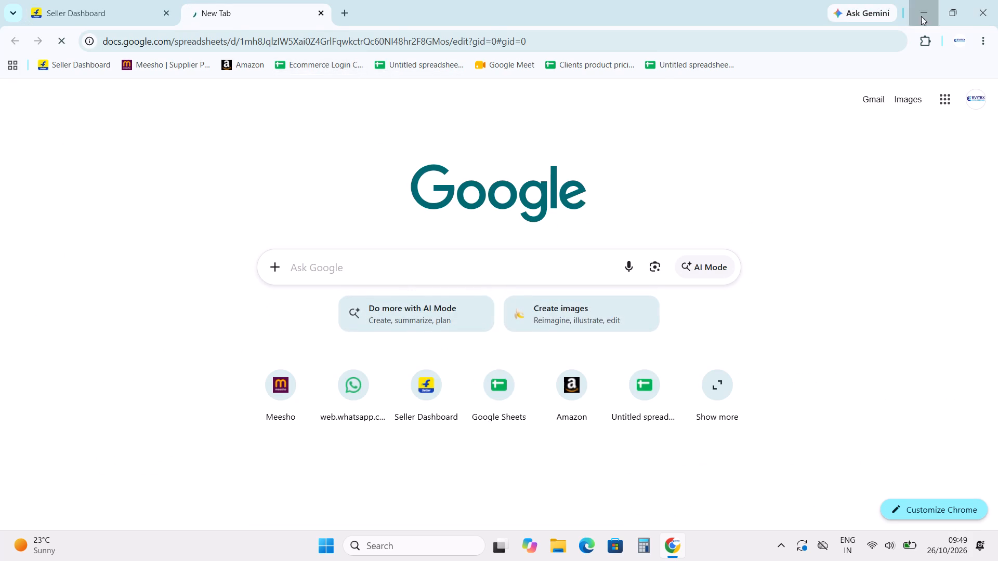
{"action": "left_click", "coordinate": [271, 231]}
{"action": "triple_click", "coordinate": [8, 345]}
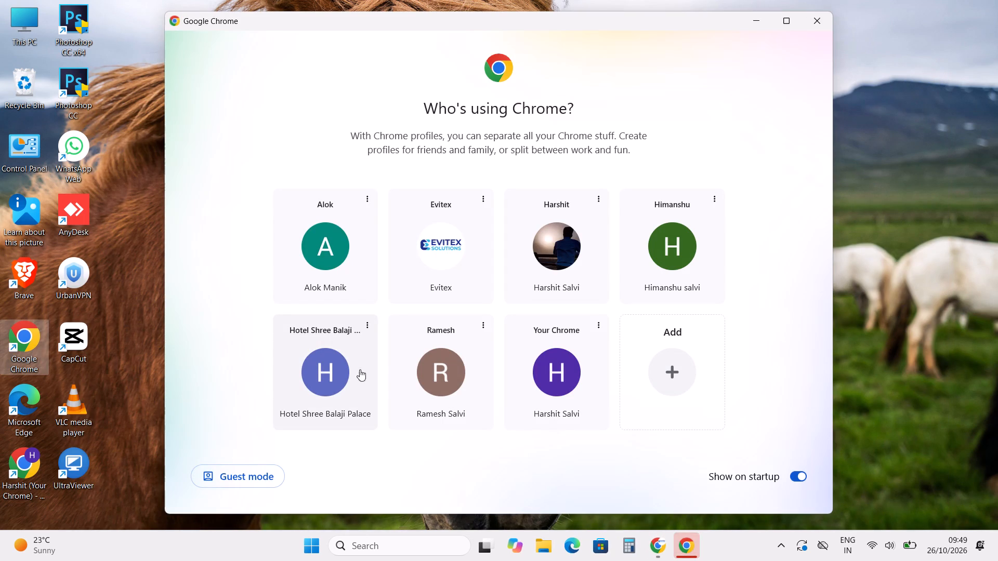
{"action": "left_click", "coordinate": [562, 266]}
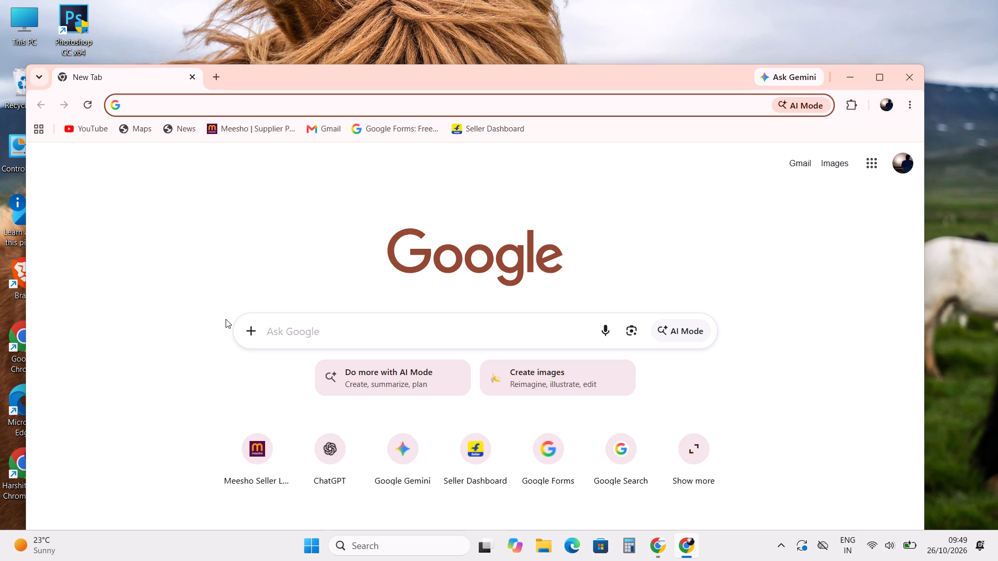
Open the bookmarked Meesho supplier panel in a maximized window and dismiss the survey pop-up.
{"action": "left_click", "coordinate": [251, 133]}
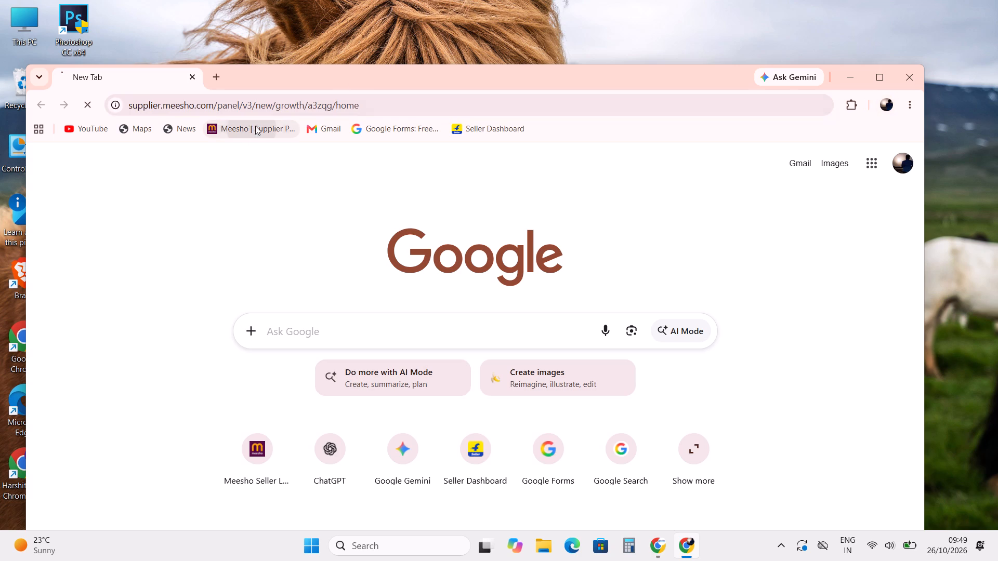
{"action": "double_click", "coordinate": [359, 73]}
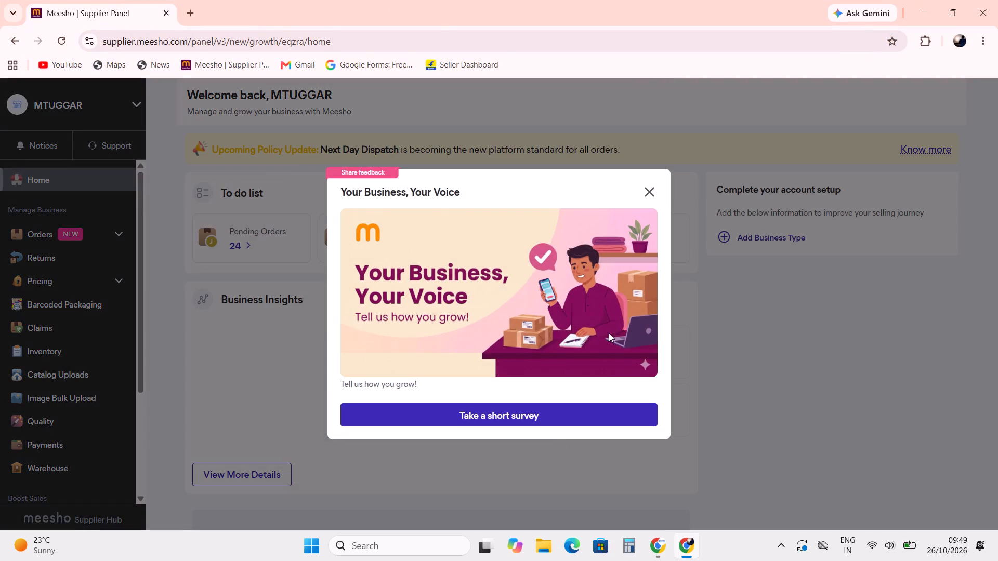
{"action": "left_click", "coordinate": [651, 192]}
Open the MTUGGAR account's orders and look through the pending ones, checking products, SKUs and dispatch dates.
{"action": "left_click", "coordinate": [65, 232]}
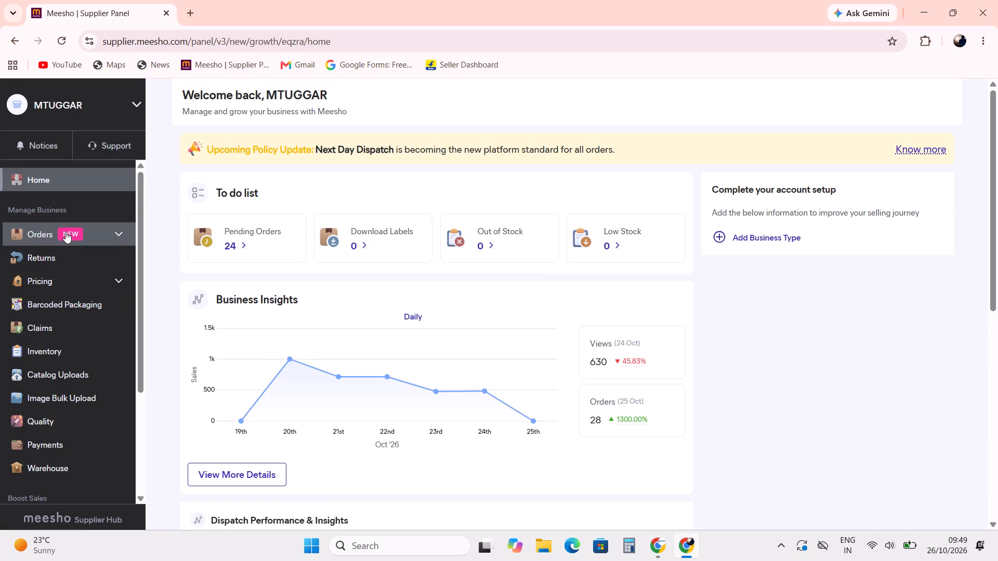
{"action": "scroll", "coordinate": [367, 188], "scroll_direction": "down", "scroll_amount": 7}
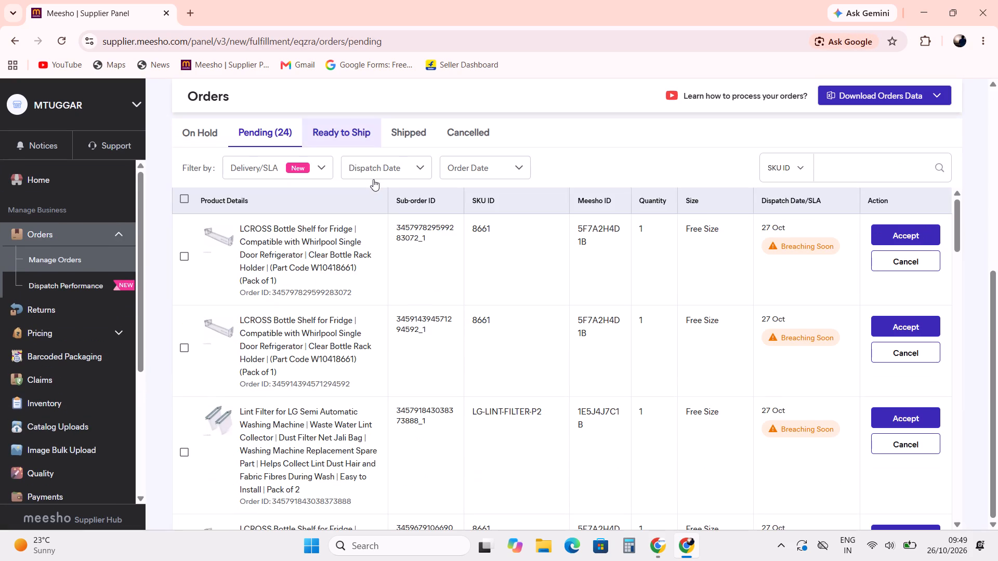
{"action": "scroll", "coordinate": [374, 362], "scroll_direction": "down", "scroll_amount": 7}
{"action": "scroll", "coordinate": [367, 359], "scroll_direction": "down", "scroll_amount": 16}
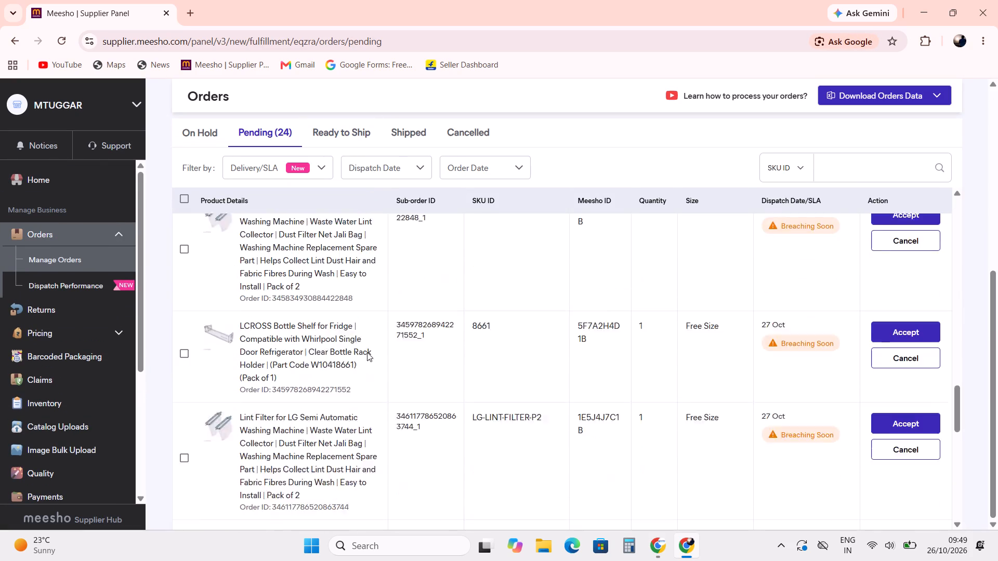
{"action": "scroll", "coordinate": [367, 352], "scroll_direction": "down", "scroll_amount": 20}
{"action": "scroll", "coordinate": [367, 352], "scroll_direction": "down", "scroll_amount": 19}
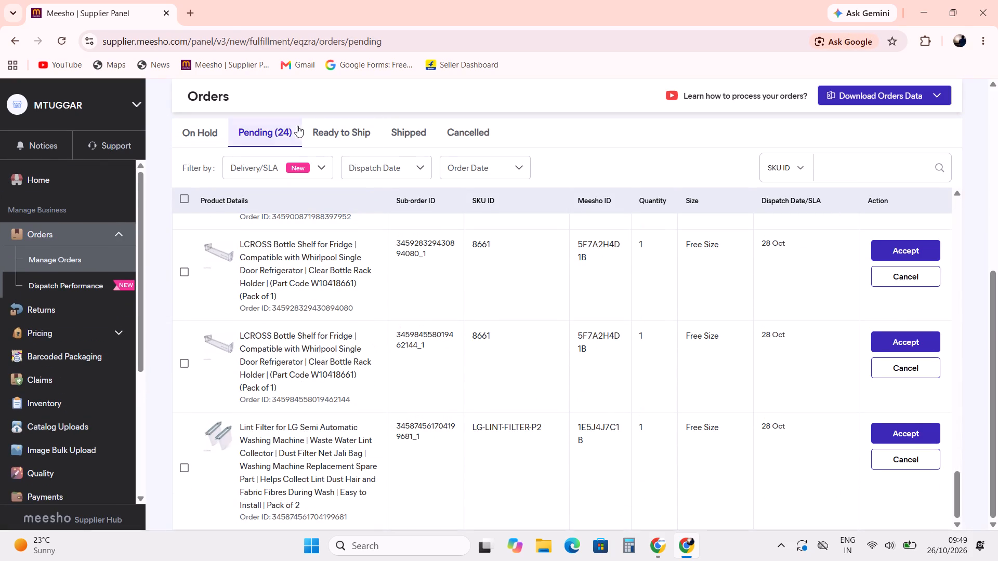
Look through the ready-to-ship orders, checking their label status and dispatch dates.
{"action": "left_click", "coordinate": [334, 133]}
{"action": "scroll", "coordinate": [414, 234], "scroll_direction": "down", "scroll_amount": 9}
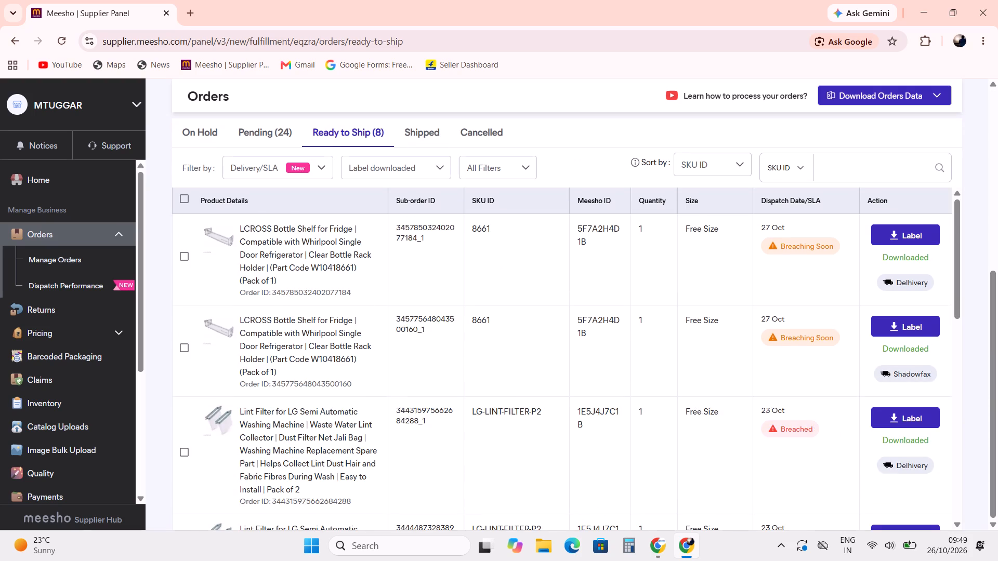
{"action": "scroll", "coordinate": [300, 389], "scroll_direction": "down", "scroll_amount": 20}
{"action": "scroll", "coordinate": [300, 389], "scroll_direction": "down", "scroll_amount": 9}
Open the inventory and look through the active catalogs.
{"action": "left_click", "coordinate": [68, 403]}
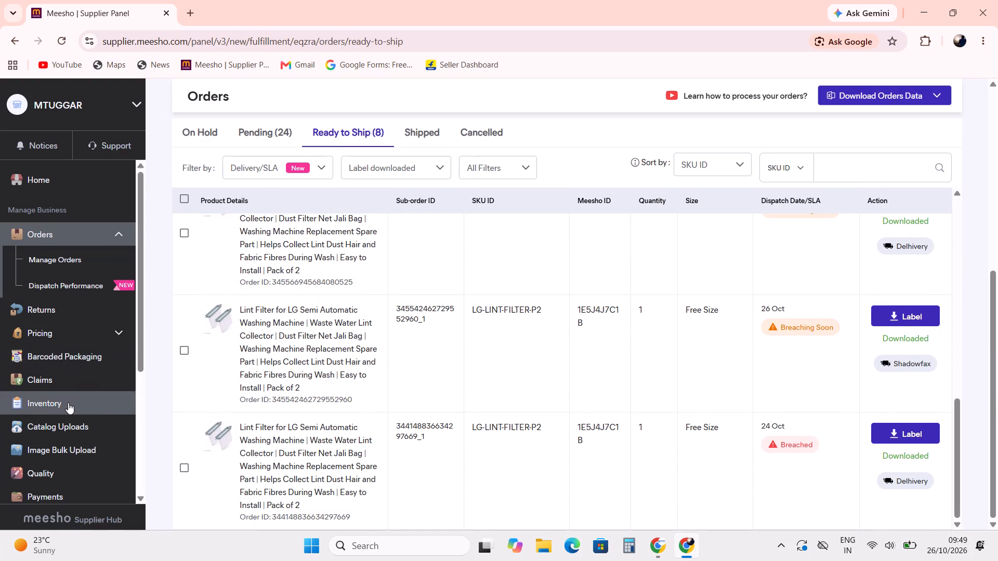
{"action": "scroll", "coordinate": [260, 373], "scroll_direction": "down", "scroll_amount": 3}
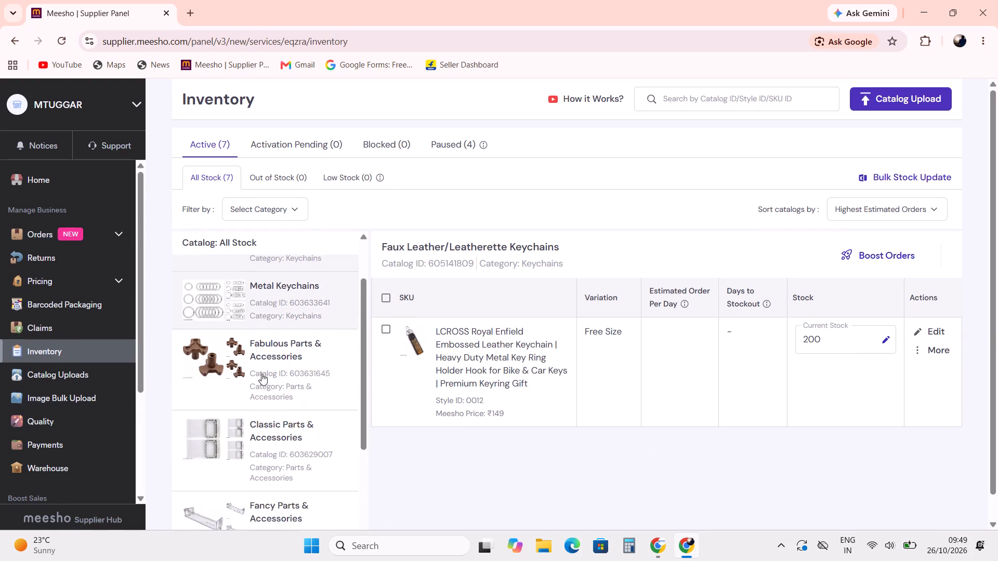
{"action": "scroll", "coordinate": [261, 373], "scroll_direction": "down", "scroll_amount": 14}
{"action": "scroll", "coordinate": [276, 460], "scroll_direction": "down", "scroll_amount": 6}
{"action": "scroll", "coordinate": [277, 460], "scroll_direction": "up", "scroll_amount": 7}
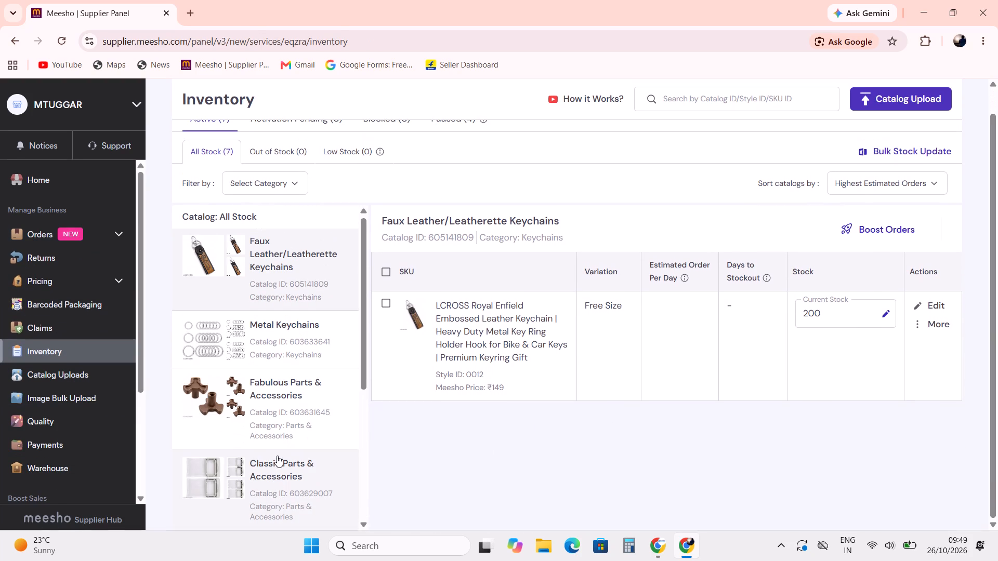
{"action": "scroll", "coordinate": [277, 456], "scroll_direction": "up", "scroll_amount": 5}
Review the business dashboard's order overview for the last 30 days.
{"action": "scroll", "coordinate": [115, 456], "scroll_direction": "down", "scroll_amount": 11}
{"action": "left_click", "coordinate": [86, 491]}
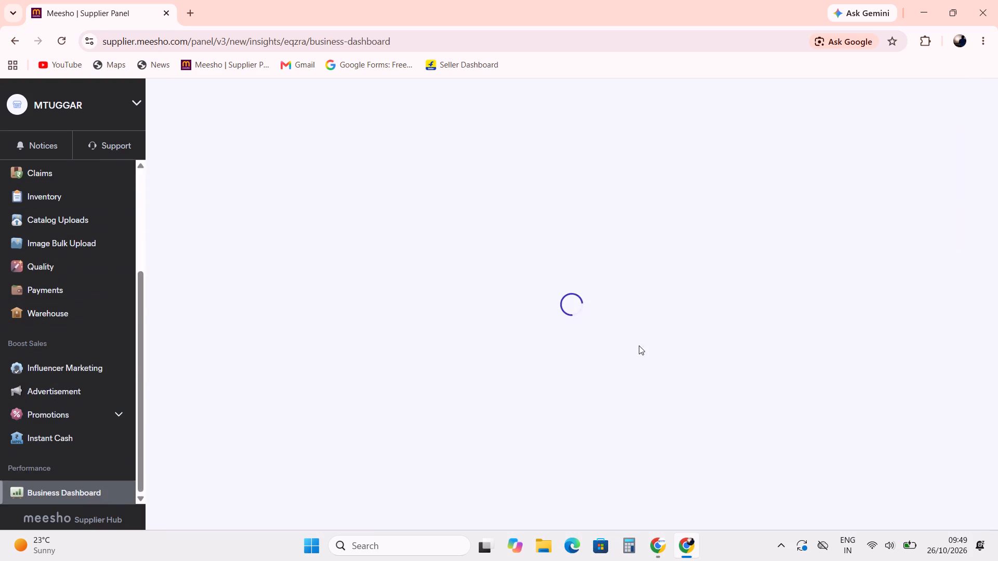
{"action": "scroll", "coordinate": [772, 246], "scroll_direction": "up", "scroll_amount": 2}
{"action": "left_click", "coordinate": [842, 156]}
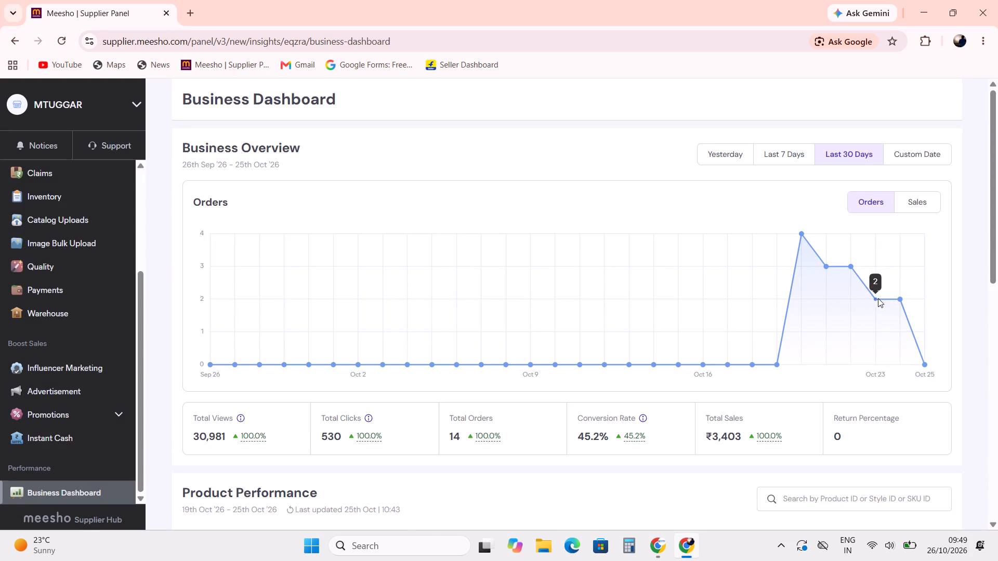
Return to the pending orders and look through the list again, checking products, SKUs and dispatch dates.
{"action": "scroll", "coordinate": [27, 319], "scroll_direction": "up", "scroll_amount": 6}
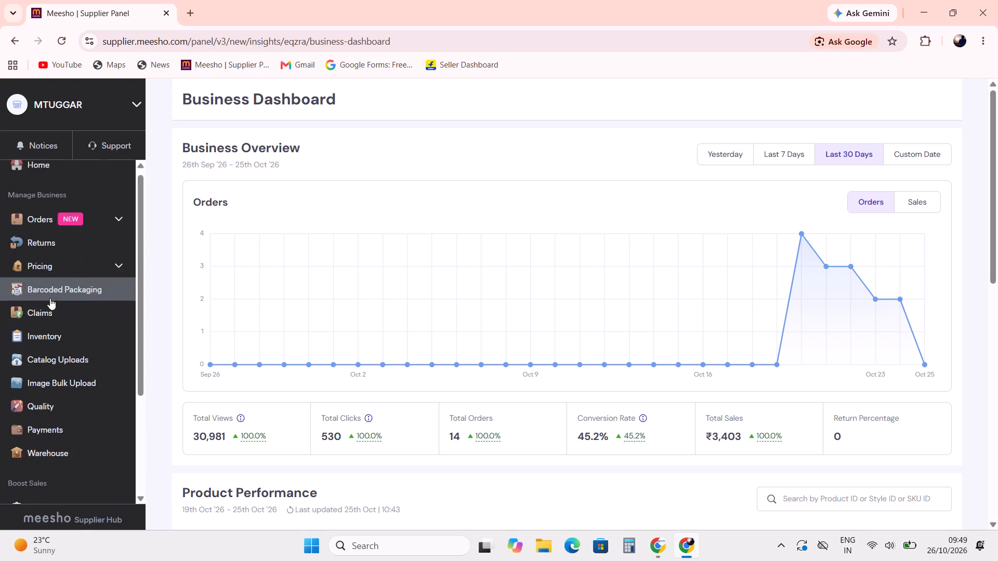
{"action": "left_click", "coordinate": [57, 242]}
{"action": "scroll", "coordinate": [497, 412], "scroll_direction": "down", "scroll_amount": 5}
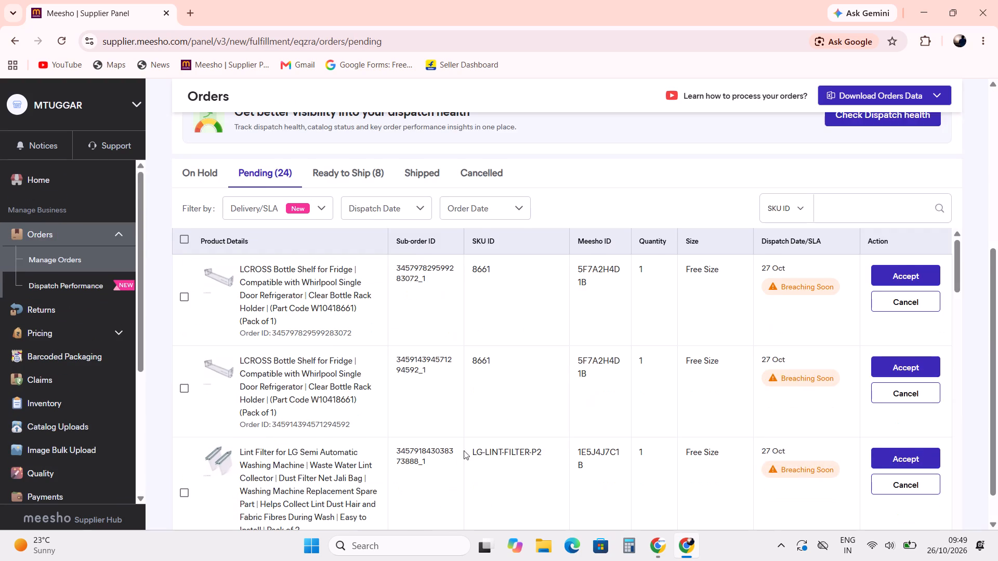
{"action": "scroll", "coordinate": [373, 264], "scroll_direction": "down", "scroll_amount": 4}
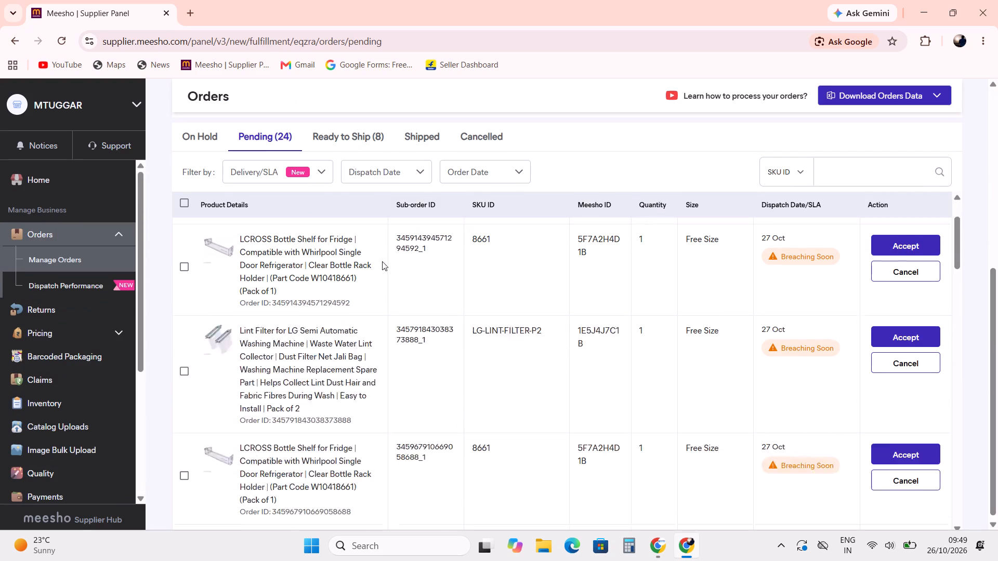
{"action": "scroll", "coordinate": [382, 261], "scroll_direction": "down", "scroll_amount": 18}
{"action": "scroll", "coordinate": [392, 258], "scroll_direction": "up", "scroll_amount": 1}
{"action": "scroll", "coordinate": [392, 258], "scroll_direction": "down", "scroll_amount": 20}
{"action": "scroll", "coordinate": [392, 258], "scroll_direction": "down", "scroll_amount": 7}
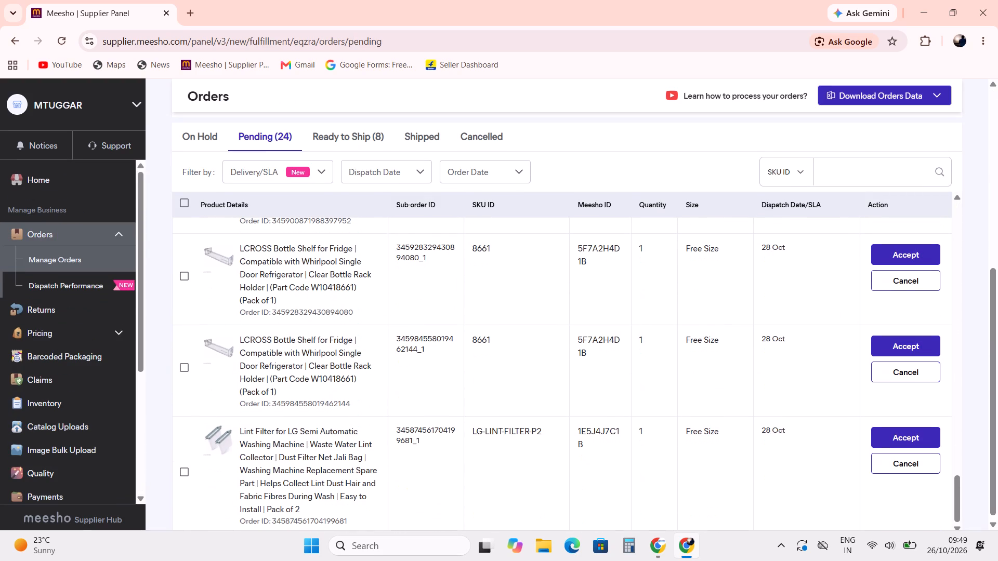
{"action": "scroll", "coordinate": [280, 442], "scroll_direction": "up", "scroll_amount": 20}
{"action": "scroll", "coordinate": [280, 442], "scroll_direction": "up", "scroll_amount": 6}
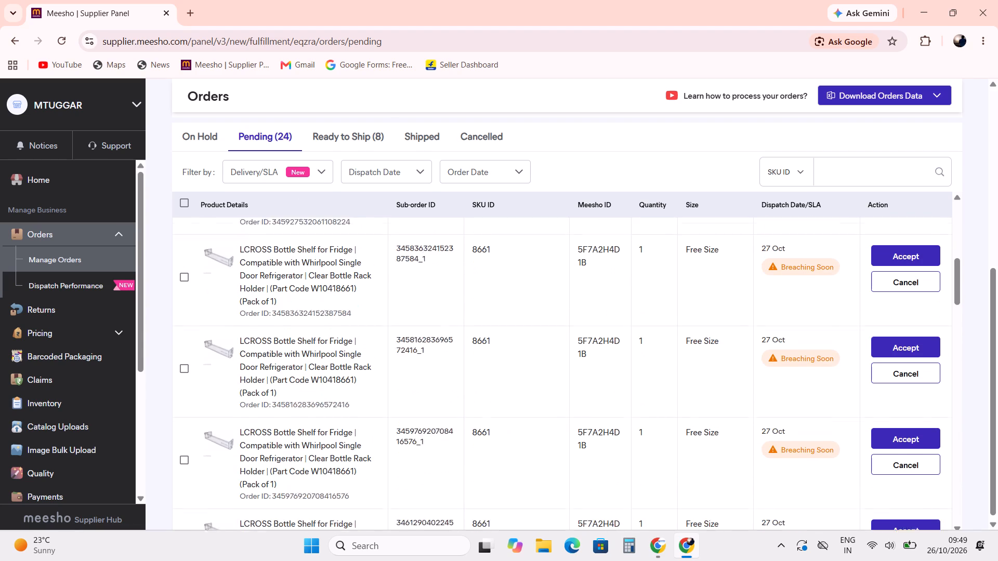
Look through the ready-to-ship and shipped orders, comparing their products, dispatch dates, label status and delivery partners.
{"action": "left_click", "coordinate": [339, 126]}
{"action": "scroll", "coordinate": [447, 229], "scroll_direction": "down", "scroll_amount": 11}
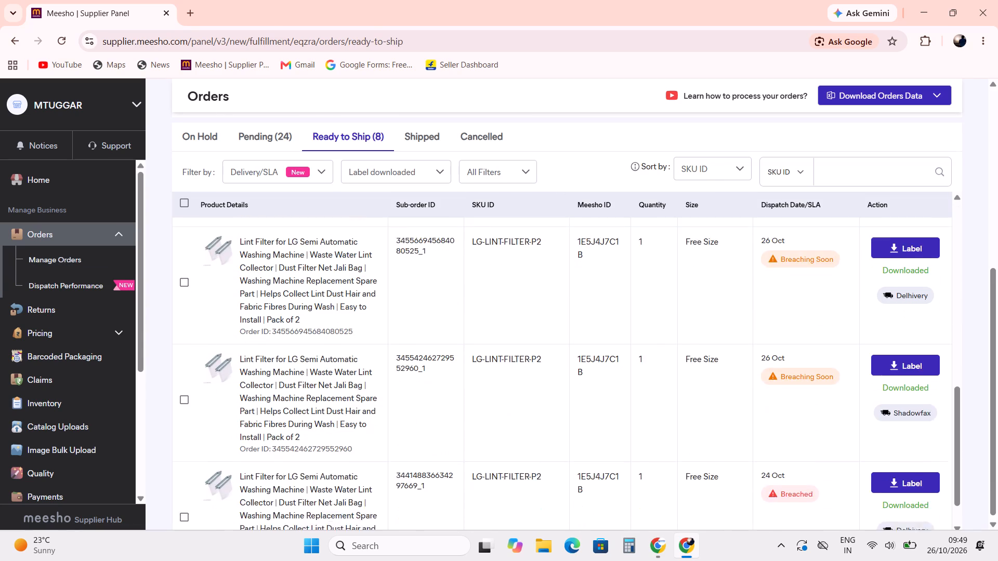
{"action": "scroll", "coordinate": [350, 362], "scroll_direction": "down", "scroll_amount": 19}
{"action": "scroll", "coordinate": [344, 369], "scroll_direction": "up", "scroll_amount": 20}
{"action": "scroll", "coordinate": [344, 366], "scroll_direction": "up", "scroll_amount": 1}
{"action": "scroll", "coordinate": [344, 366], "scroll_direction": "down", "scroll_amount": 13}
{"action": "left_click", "coordinate": [419, 131]}
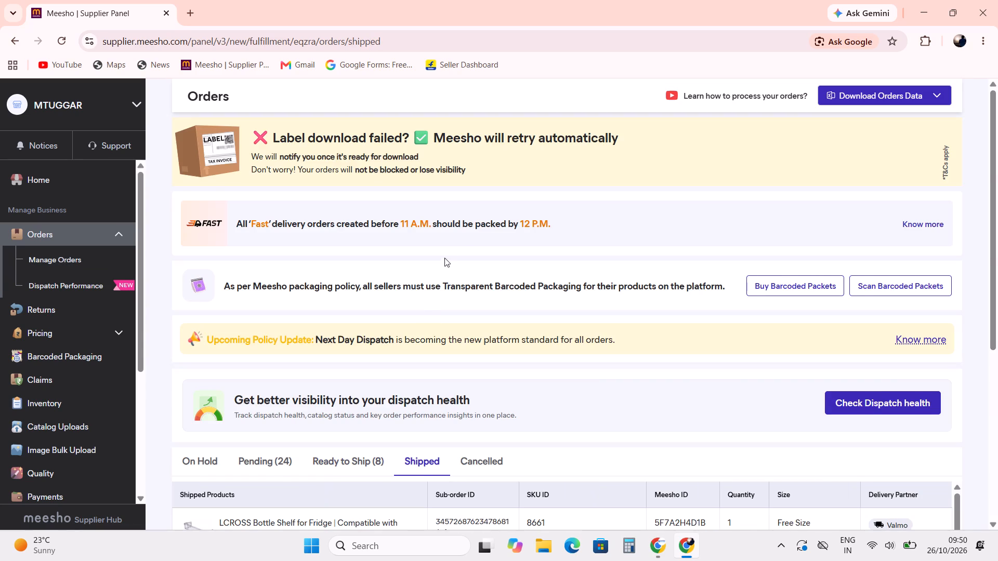
{"action": "scroll", "coordinate": [461, 232], "scroll_direction": "down", "scroll_amount": 8}
{"action": "scroll", "coordinate": [445, 295], "scroll_direction": "down", "scroll_amount": 20}
{"action": "scroll", "coordinate": [445, 295], "scroll_direction": "down", "scroll_amount": 13}
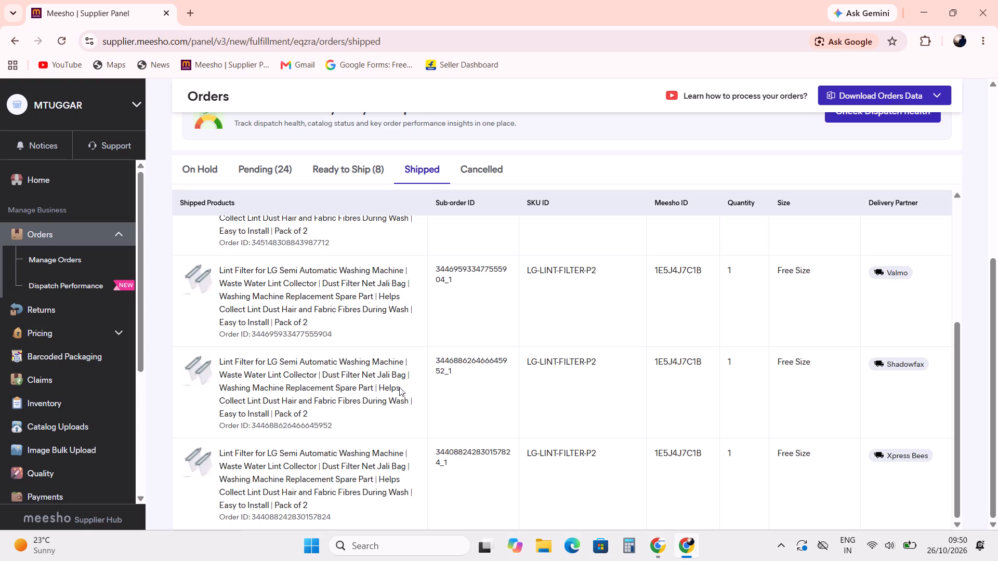
{"action": "scroll", "coordinate": [397, 386], "scroll_direction": "up", "scroll_amount": 8}
{"action": "left_click", "coordinate": [330, 169]}
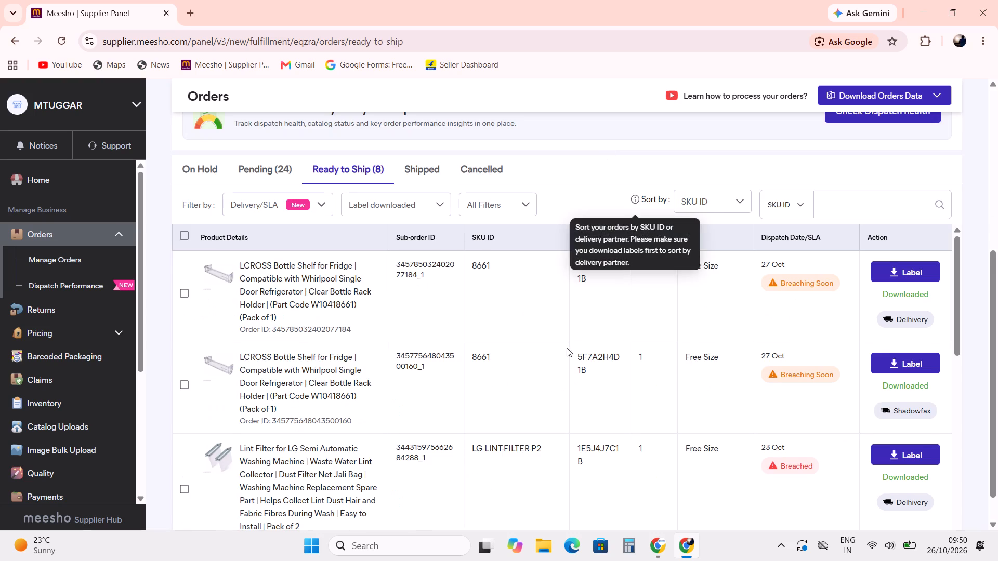
{"action": "scroll", "coordinate": [561, 329], "scroll_direction": "down", "scroll_amount": 20}
{"action": "scroll", "coordinate": [561, 329], "scroll_direction": "down", "scroll_amount": 17}
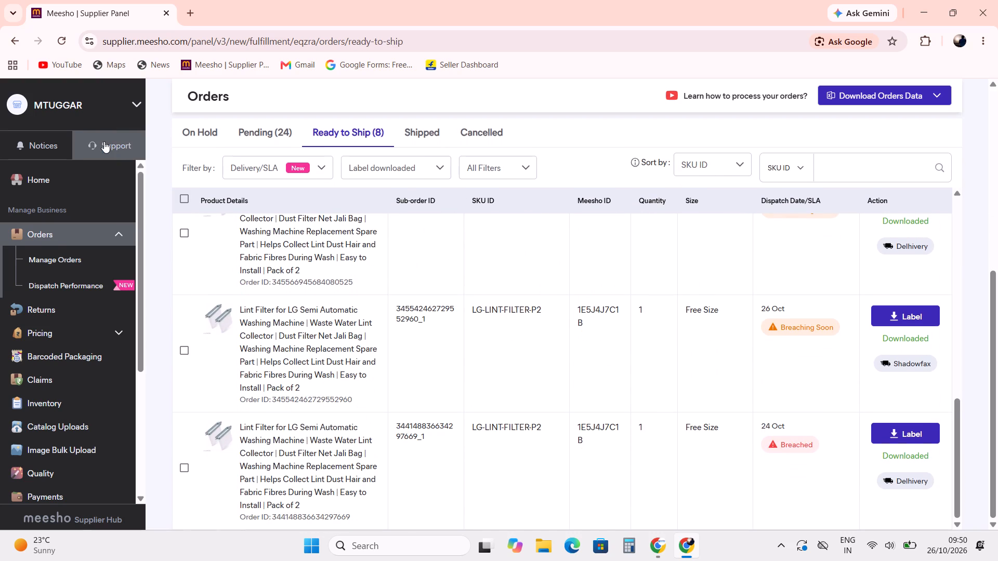
Open the seller's support tickets and read the full last update on the 'My orders are not picked up yet' ticket.
{"action": "left_click", "coordinate": [104, 141]}
{"action": "left_click", "coordinate": [259, 125]}
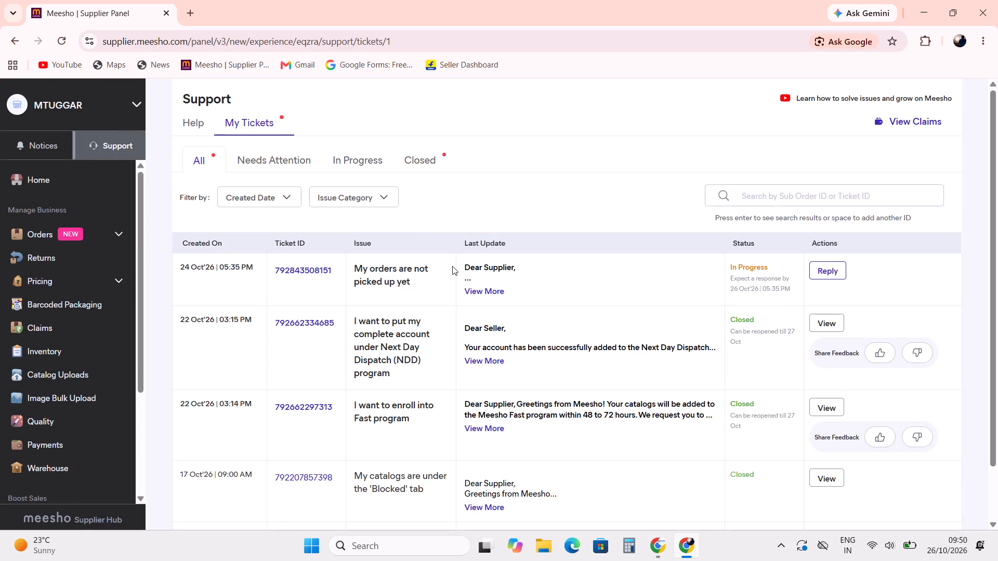
{"action": "left_click", "coordinate": [481, 292]}
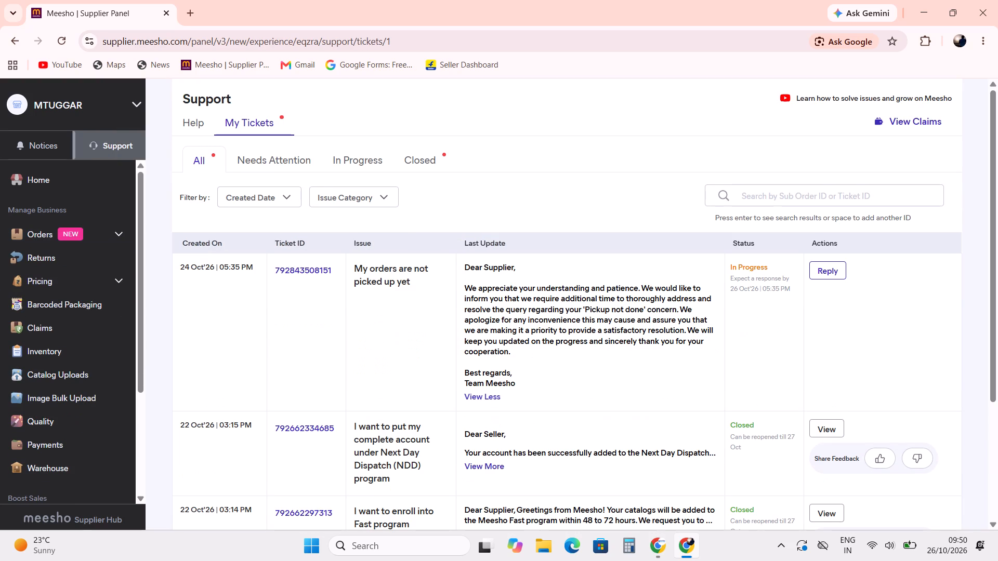
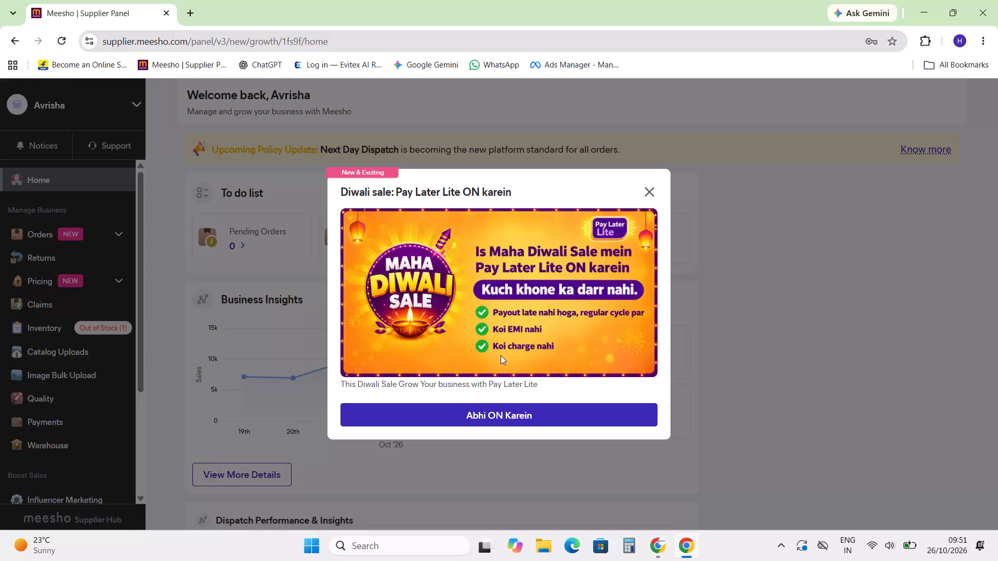
Dismiss the Diwali Pay Later Lite offer and review the business dashboard's order overview for the last 30 days.
{"action": "left_click", "coordinate": [648, 193]}
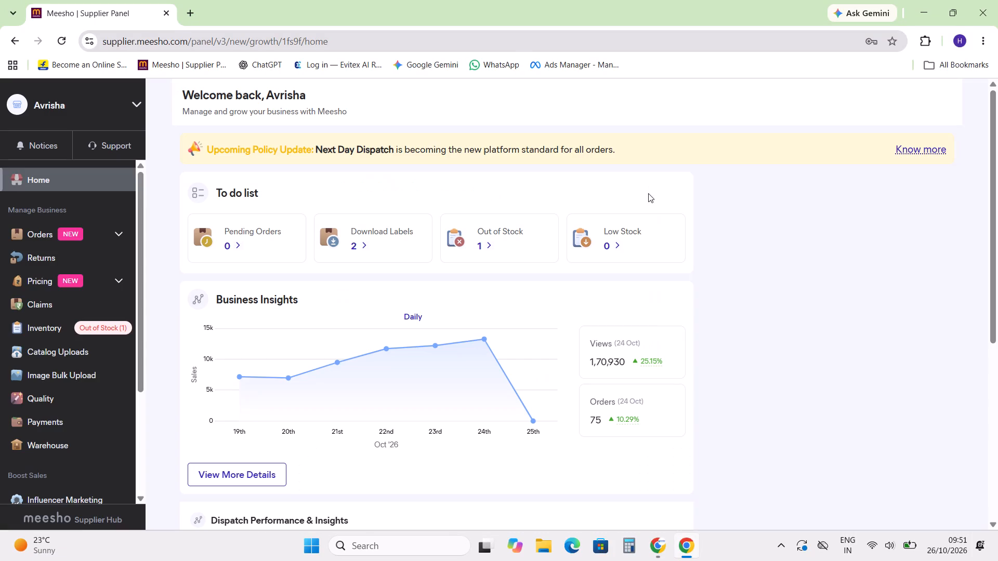
{"action": "scroll", "coordinate": [121, 395], "scroll_direction": "down", "scroll_amount": 11}
{"action": "left_click", "coordinate": [102, 499]}
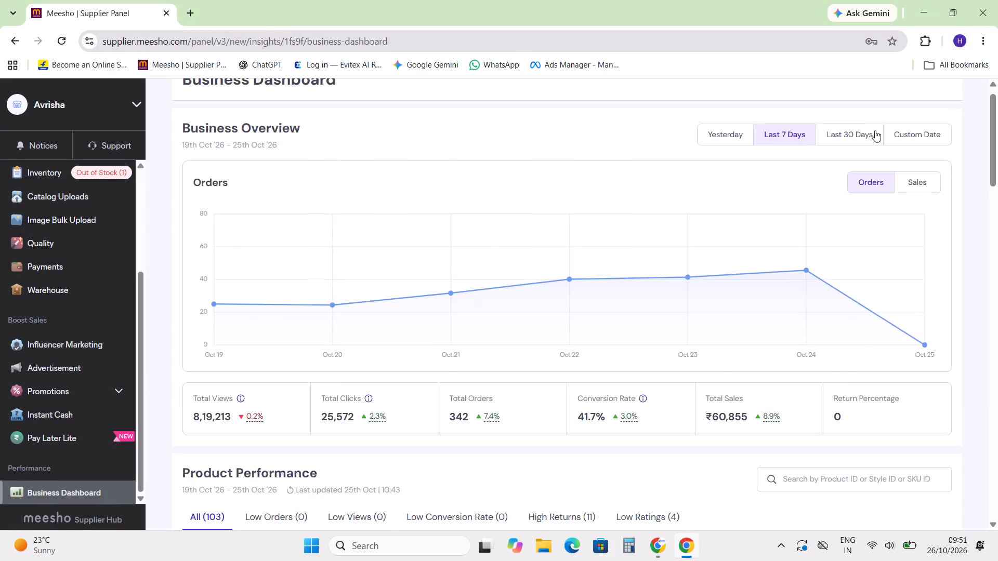
{"action": "left_click", "coordinate": [865, 130]}
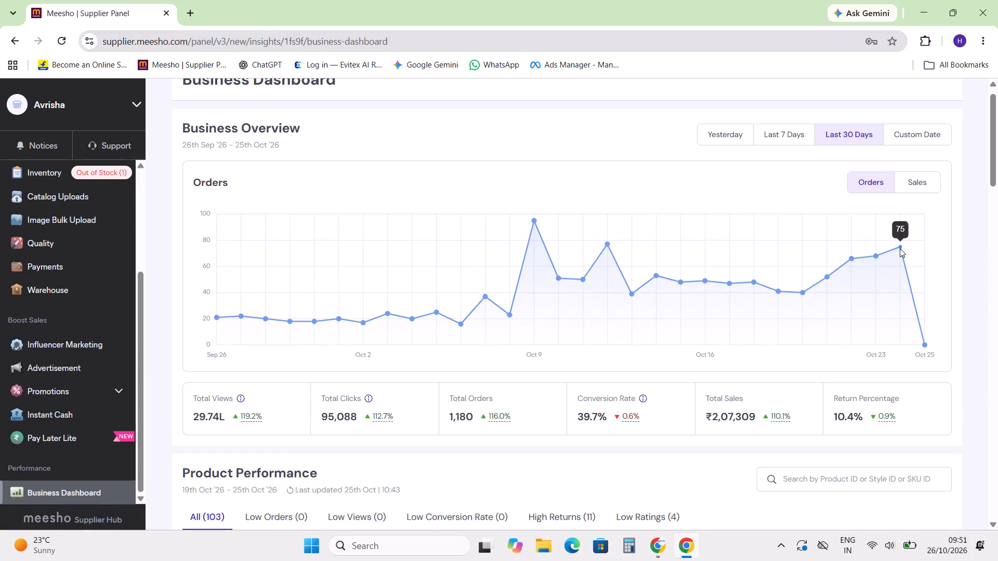
Review the advertisement campaigns, comparing their status, budget use, views, clicks, orders, revenue and ROI.
{"action": "left_click", "coordinate": [74, 370]}
{"action": "scroll", "coordinate": [550, 249], "scroll_direction": "down", "scroll_amount": 5}
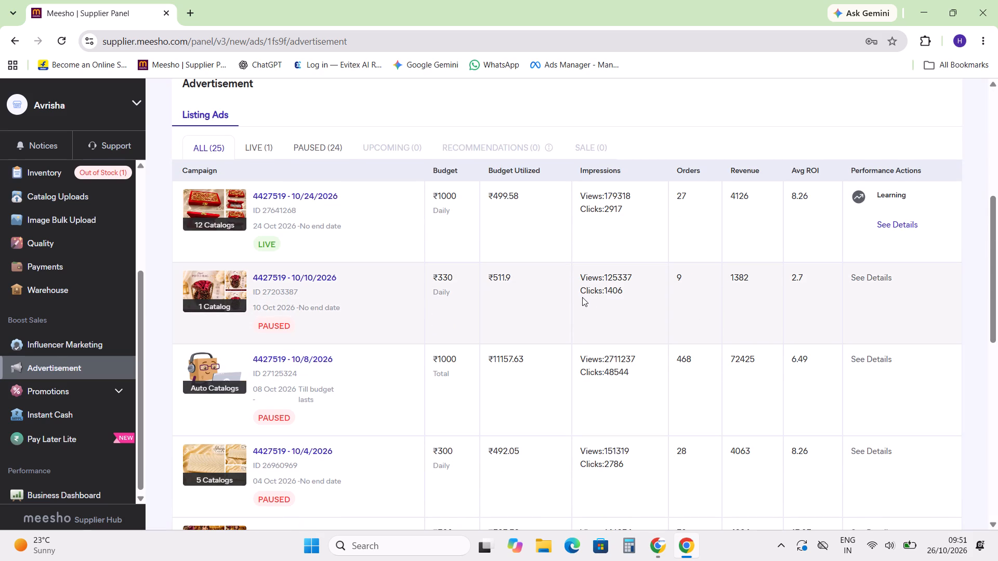
Check the pending orders, then look through the ready-to-ship orders for SKUs, dispatch dates, label status and delivery partners.
{"action": "scroll", "coordinate": [170, 290], "scroll_direction": "up", "scroll_amount": 14}
{"action": "left_click", "coordinate": [52, 234]}
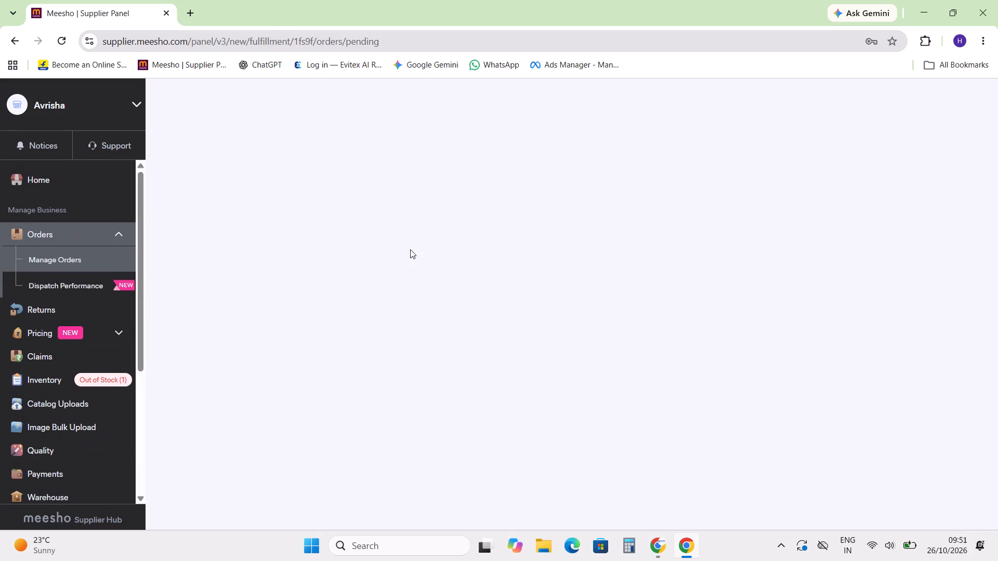
{"action": "scroll", "coordinate": [411, 206], "scroll_direction": "down", "scroll_amount": 4}
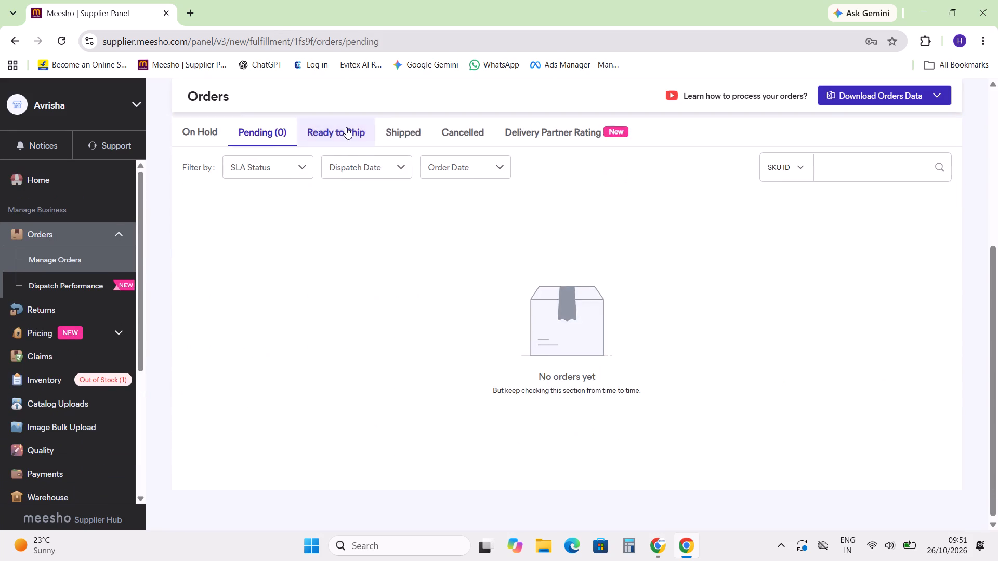
{"action": "left_click", "coordinate": [346, 127]}
{"action": "scroll", "coordinate": [419, 149], "scroll_direction": "down", "scroll_amount": 7}
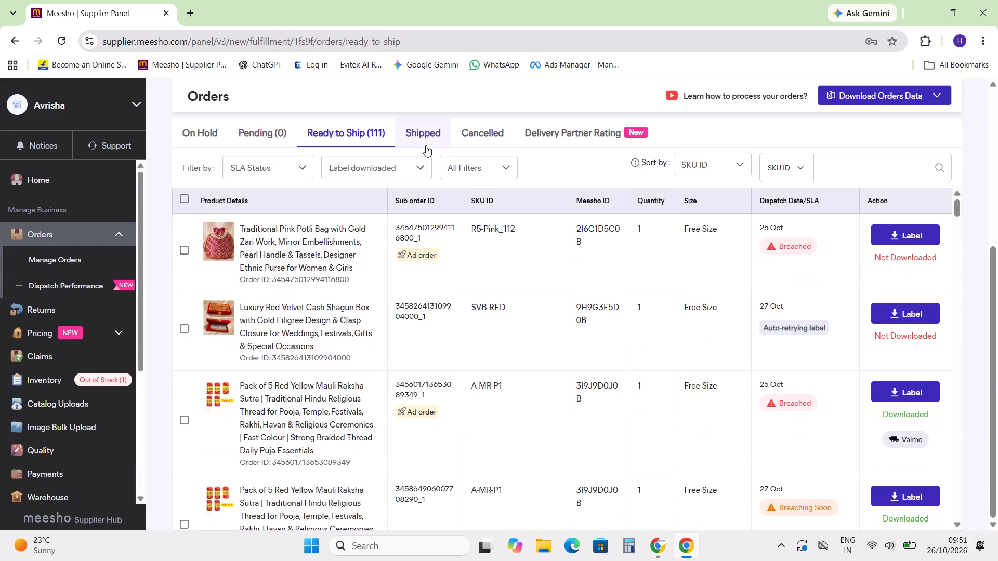
{"action": "scroll", "coordinate": [382, 413], "scroll_direction": "down", "scroll_amount": 9}
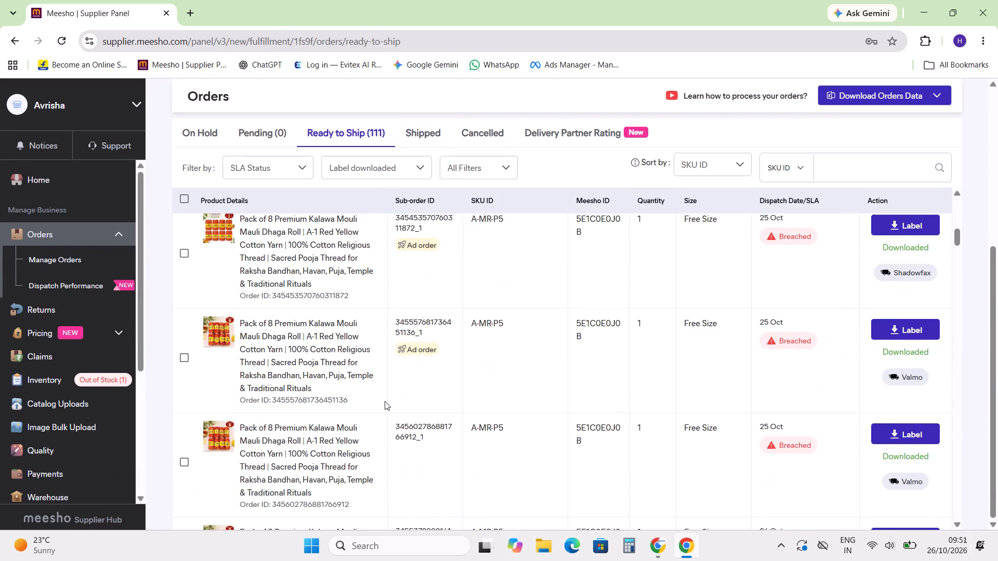
{"action": "scroll", "coordinate": [385, 401], "scroll_direction": "down", "scroll_amount": 11}
{"action": "scroll", "coordinate": [385, 397], "scroll_direction": "down", "scroll_amount": 20}
{"action": "scroll", "coordinate": [385, 397], "scroll_direction": "down", "scroll_amount": 4}
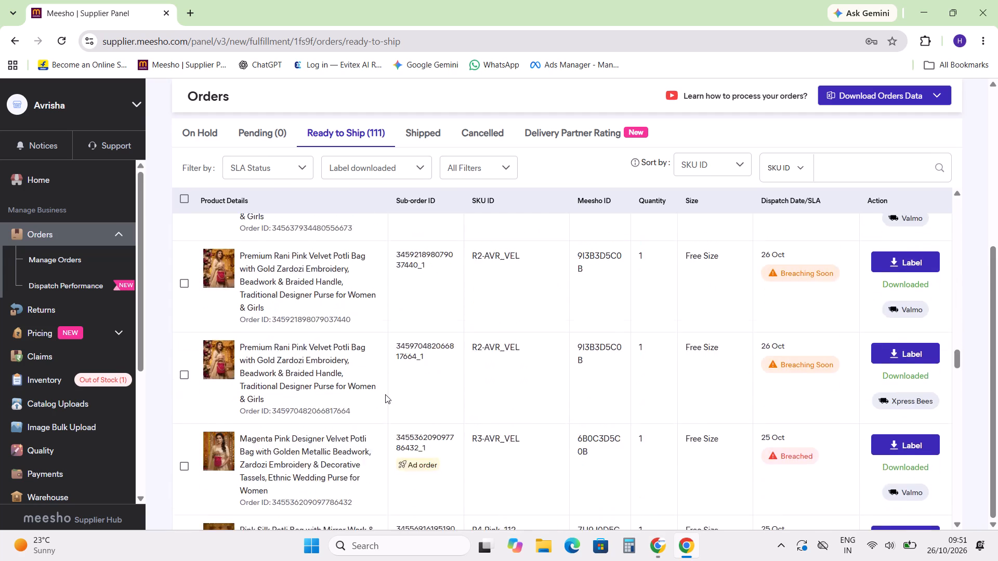
{"action": "scroll", "coordinate": [385, 394], "scroll_direction": "down", "scroll_amount": 20}
{"action": "scroll", "coordinate": [385, 394], "scroll_direction": "down", "scroll_amount": 20}
{"action": "scroll", "coordinate": [385, 394], "scroll_direction": "down", "scroll_amount": 14}
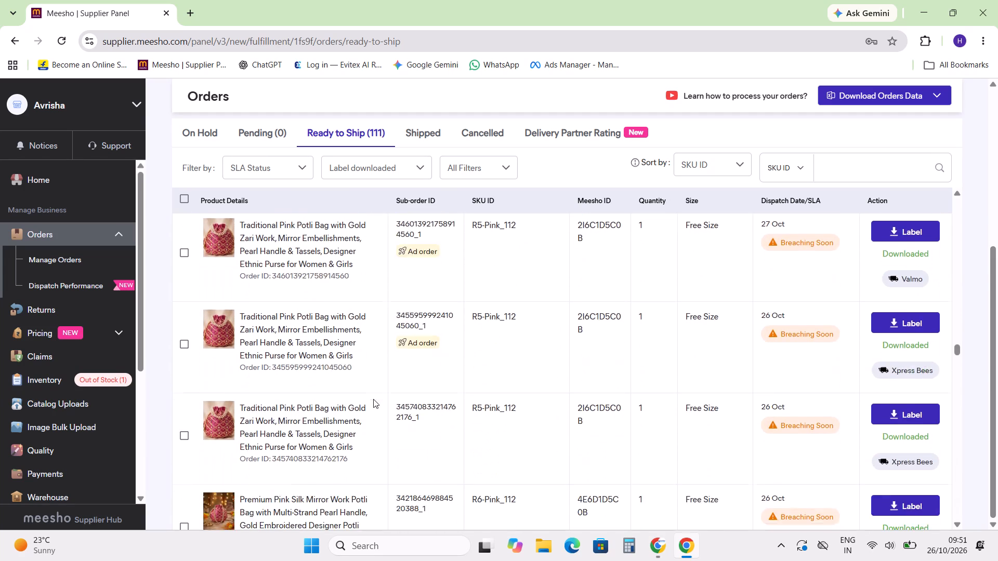
{"action": "scroll", "coordinate": [373, 399], "scroll_direction": "down", "scroll_amount": 20}
{"action": "scroll", "coordinate": [373, 399], "scroll_direction": "down", "scroll_amount": 19}
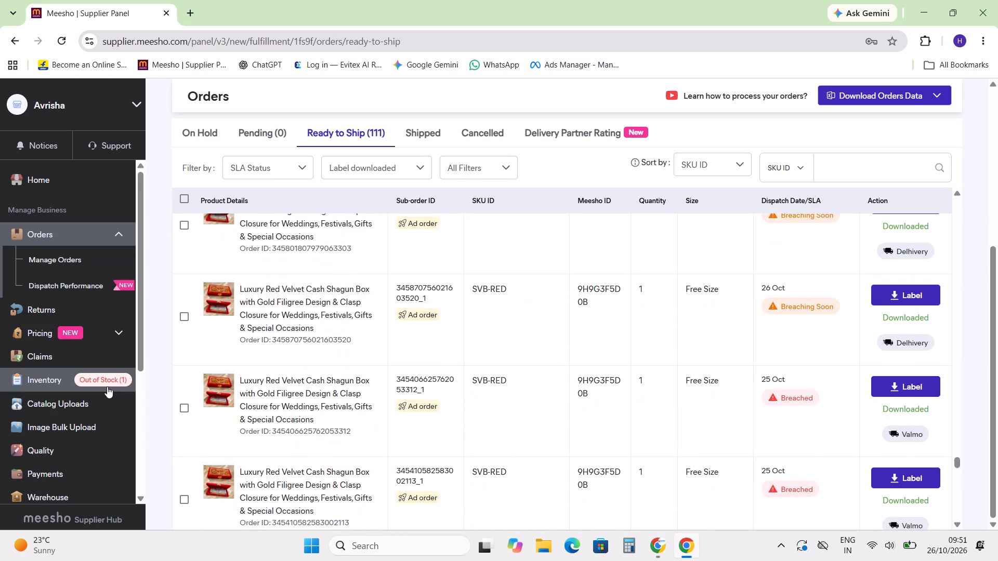
Look through the active catalogs in the inventory, checking their names, categories and images.
{"action": "left_click", "coordinate": [107, 386]}
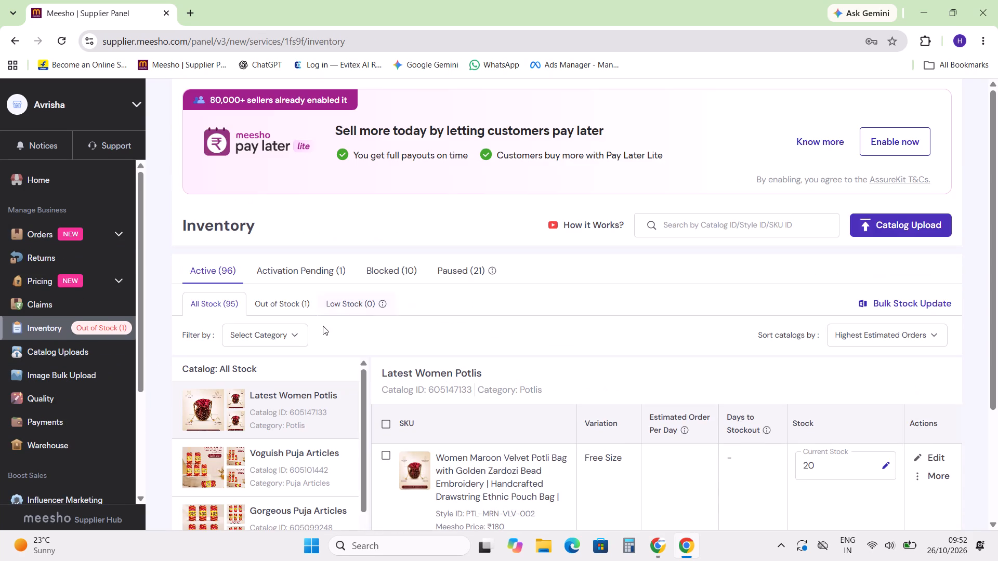
{"action": "scroll", "coordinate": [354, 230], "scroll_direction": "down", "scroll_amount": 4}
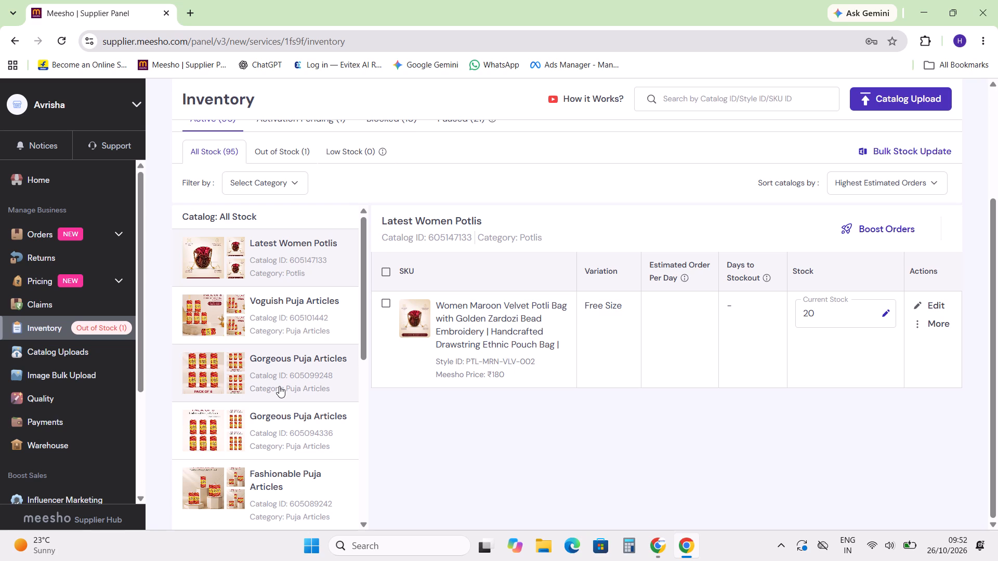
{"action": "scroll", "coordinate": [279, 386], "scroll_direction": "down", "scroll_amount": 12}
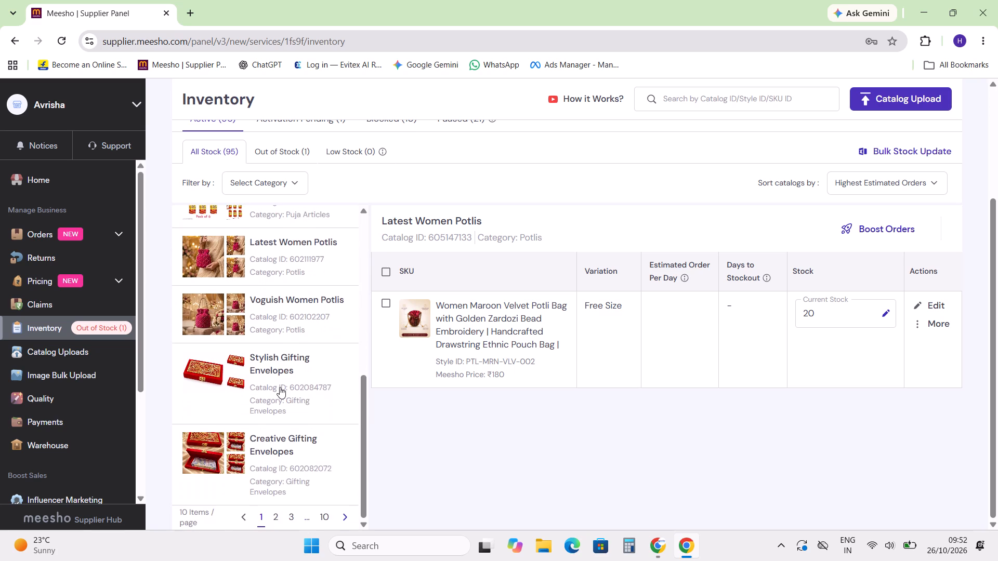
{"action": "scroll", "coordinate": [280, 387], "scroll_direction": "down", "scroll_amount": 1}
{"action": "scroll", "coordinate": [281, 387], "scroll_direction": "up", "scroll_amount": 20}
{"action": "scroll", "coordinate": [281, 387], "scroll_direction": "up", "scroll_amount": 1}
{"action": "scroll", "coordinate": [291, 380], "scroll_direction": "down", "scroll_amount": 14}
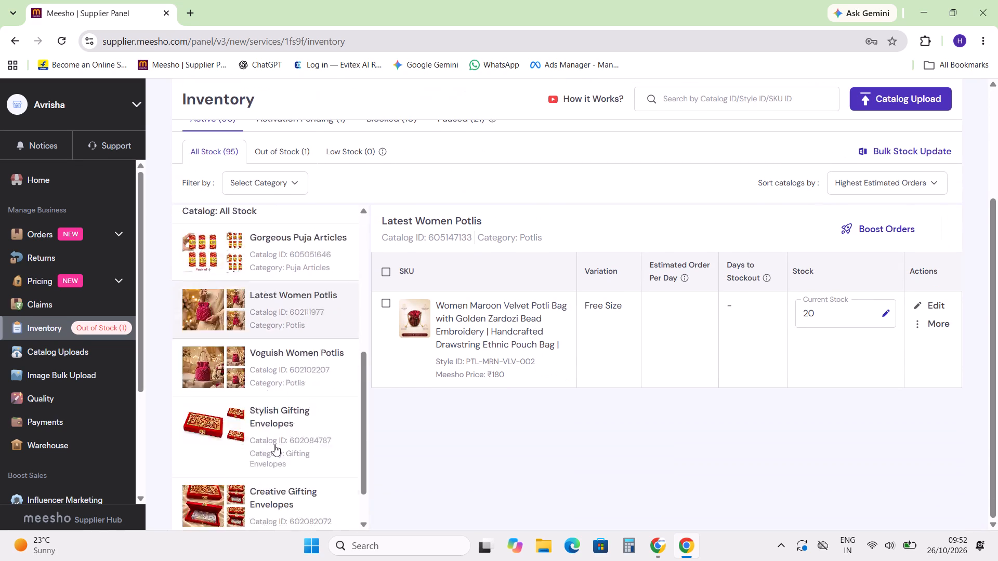
{"action": "scroll", "coordinate": [274, 445], "scroll_direction": "down", "scroll_amount": 12}
Review the single catalog uploads, checking each file's category, creation date and QC status.
{"action": "left_click", "coordinate": [68, 357]}
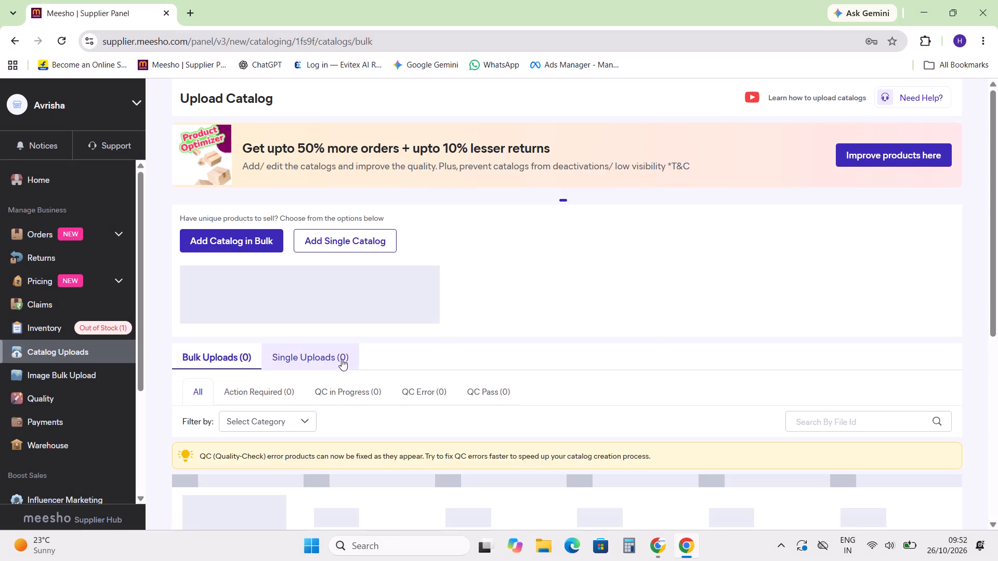
{"action": "left_click", "coordinate": [342, 359]}
{"action": "scroll", "coordinate": [607, 234], "scroll_direction": "down", "scroll_amount": 7}
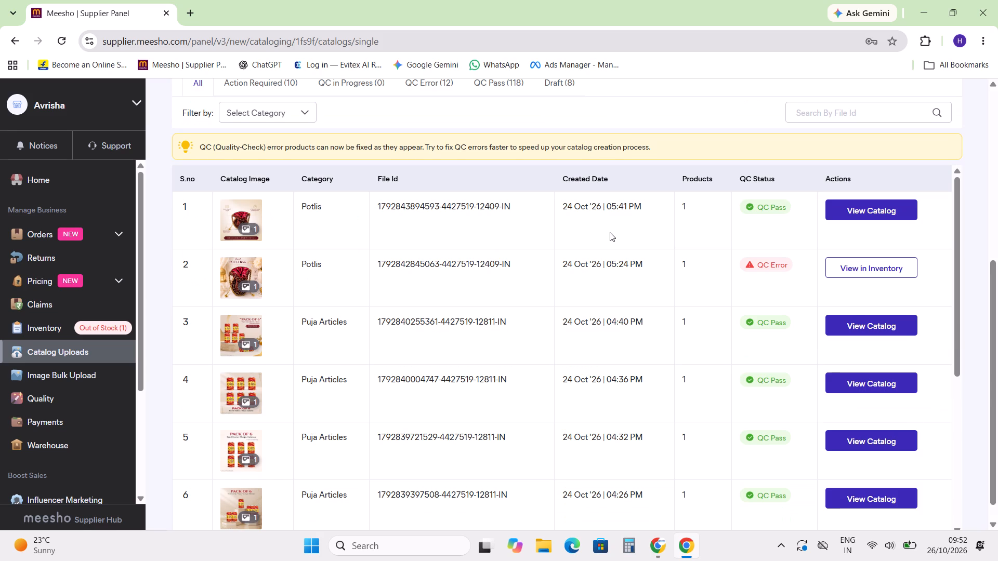
Return to the ready-to-ship orders and look through the list again, checking products, SKUs, dispatch dates and delivery partners.
{"action": "left_click", "coordinate": [72, 226]}
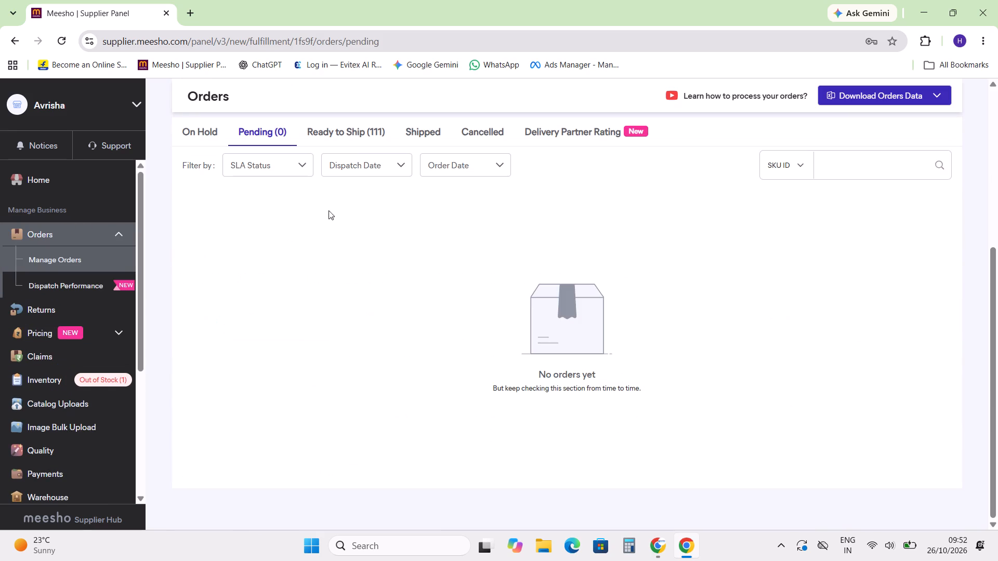
{"action": "left_click", "coordinate": [350, 126]}
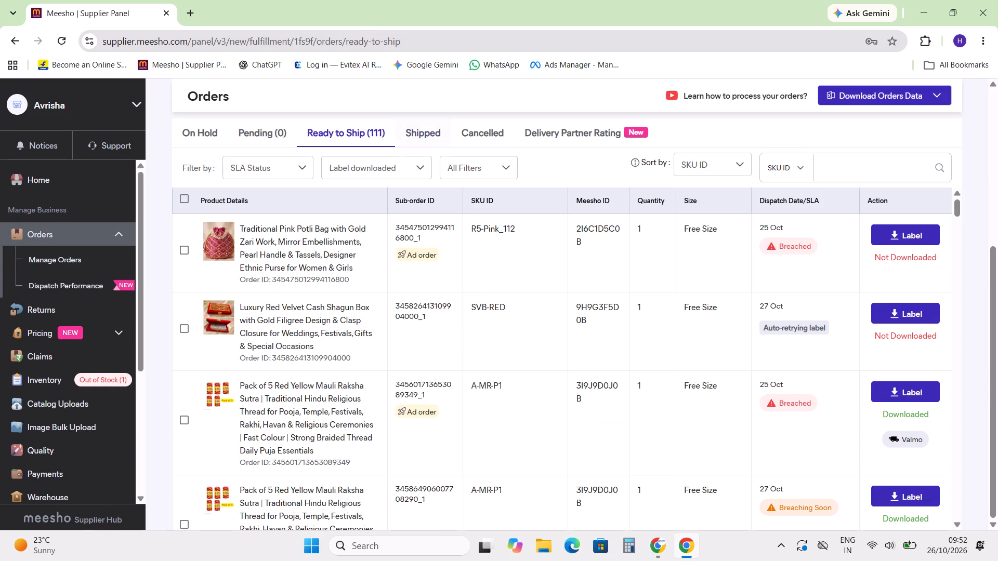
{"action": "scroll", "coordinate": [268, 306], "scroll_direction": "down", "scroll_amount": 20}
{"action": "scroll", "coordinate": [268, 306], "scroll_direction": "down", "scroll_amount": 20}
{"action": "scroll", "coordinate": [268, 306], "scroll_direction": "down", "scroll_amount": 2}
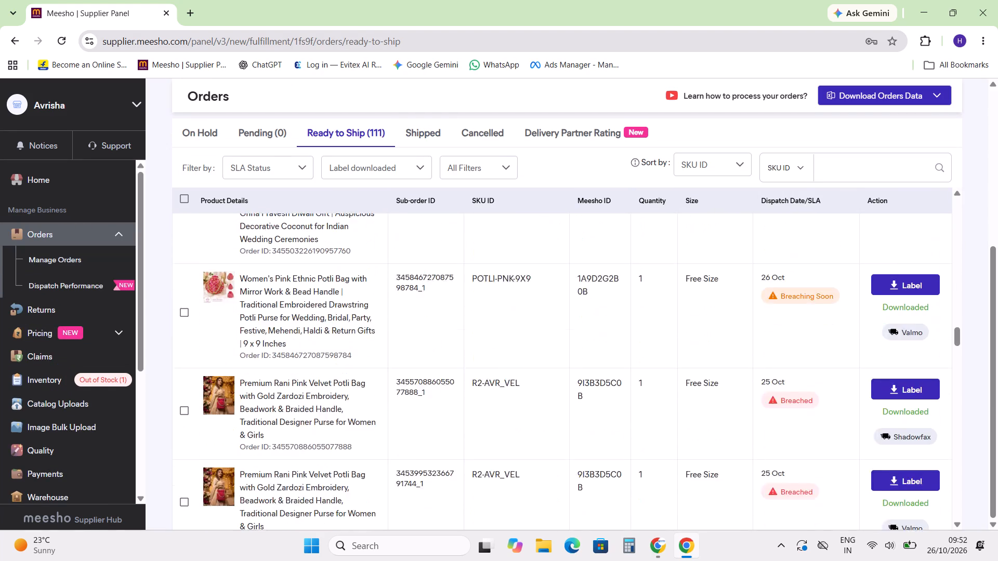
{"action": "scroll", "coordinate": [265, 304], "scroll_direction": "down", "scroll_amount": 20}
{"action": "scroll", "coordinate": [265, 304], "scroll_direction": "down", "scroll_amount": 20}
{"action": "scroll", "coordinate": [265, 304], "scroll_direction": "down", "scroll_amount": 10}
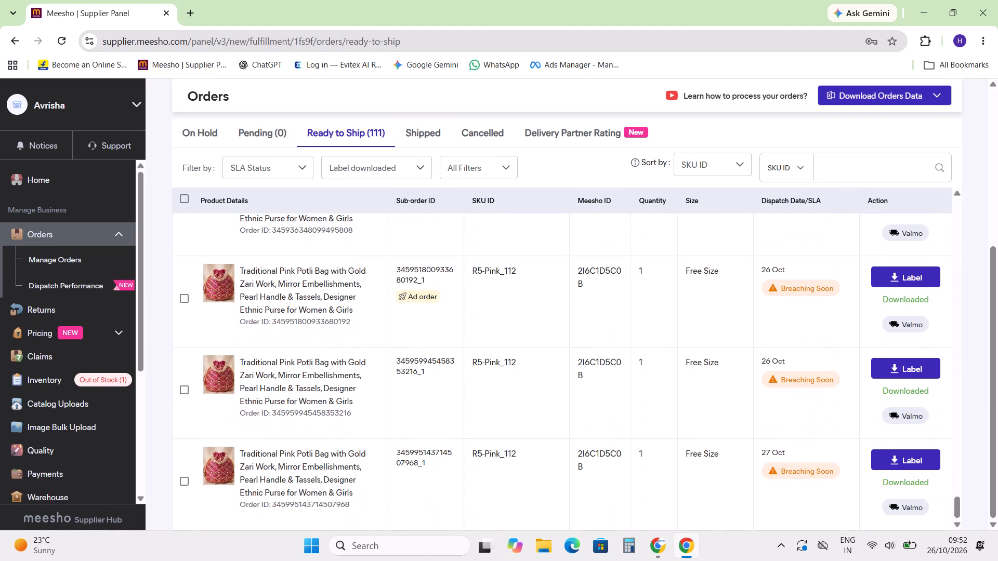
{"action": "scroll", "coordinate": [260, 301], "scroll_direction": "down", "scroll_amount": 20}
{"action": "scroll", "coordinate": [260, 301], "scroll_direction": "down", "scroll_amount": 20}
{"action": "scroll", "coordinate": [260, 301], "scroll_direction": "down", "scroll_amount": 9}
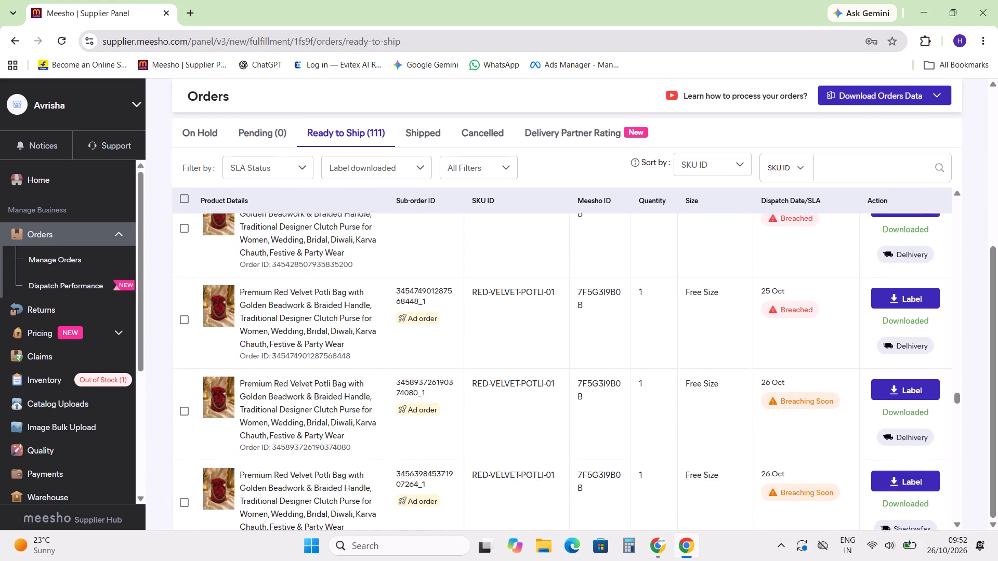
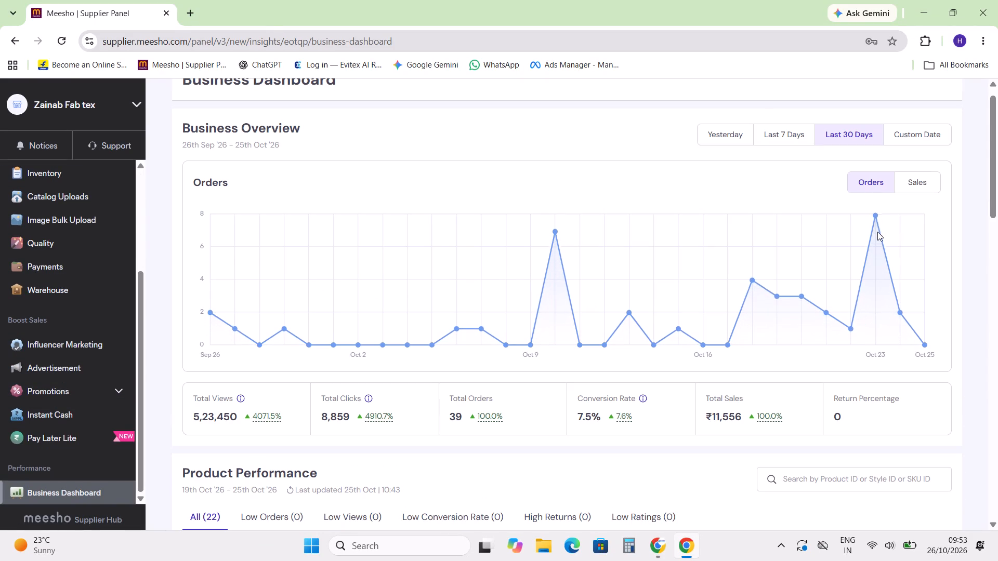
Check the advertisement overview and listing ads, and open the details of the live campaign 4875302 - 10/24/2026.
{"action": "left_click", "coordinate": [80, 367]}
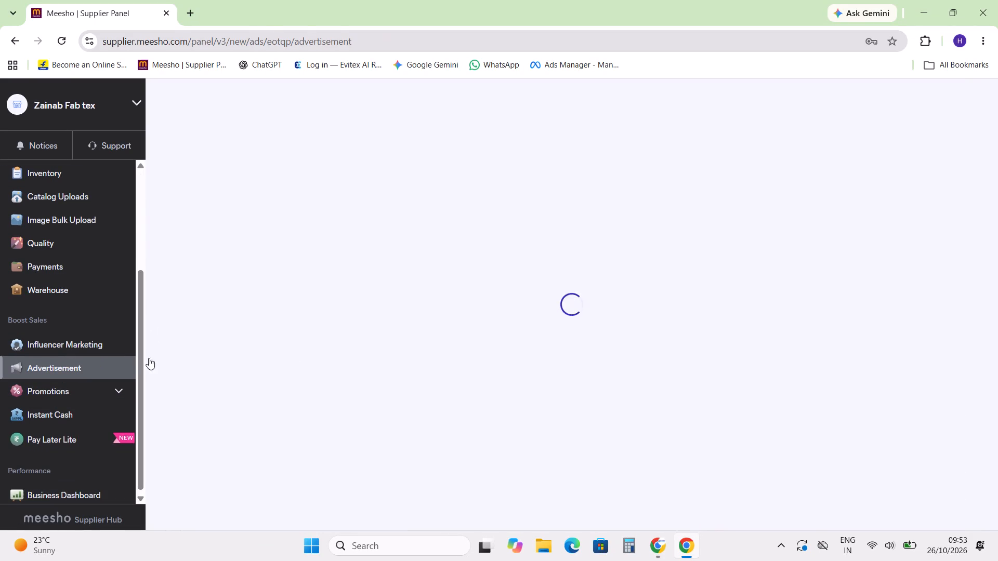
{"action": "scroll", "coordinate": [627, 225], "scroll_direction": "down", "scroll_amount": 3}
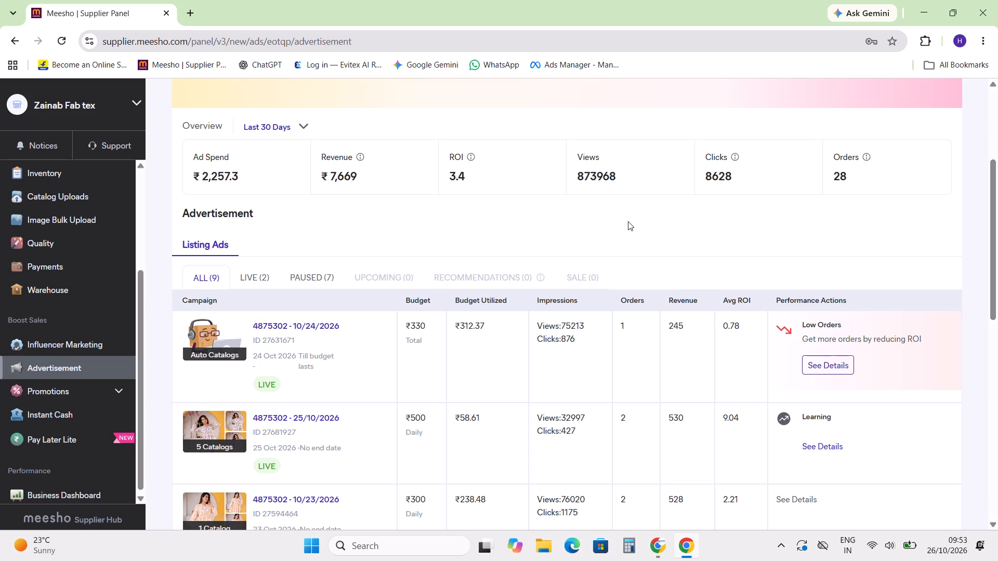
{"action": "left_click", "coordinate": [833, 370]}
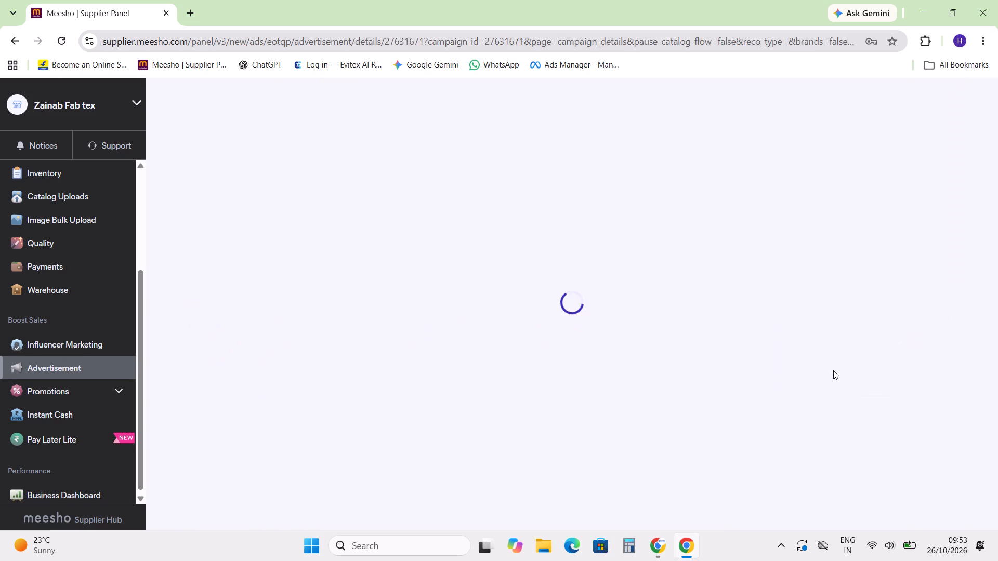
Look through the ready-to-ship orders again, checking products, SKUs, sizes, dispatch dates, label status and delivery partners.
{"action": "scroll", "coordinate": [127, 313], "scroll_direction": "up", "scroll_amount": 5}
{"action": "left_click", "coordinate": [76, 236]}
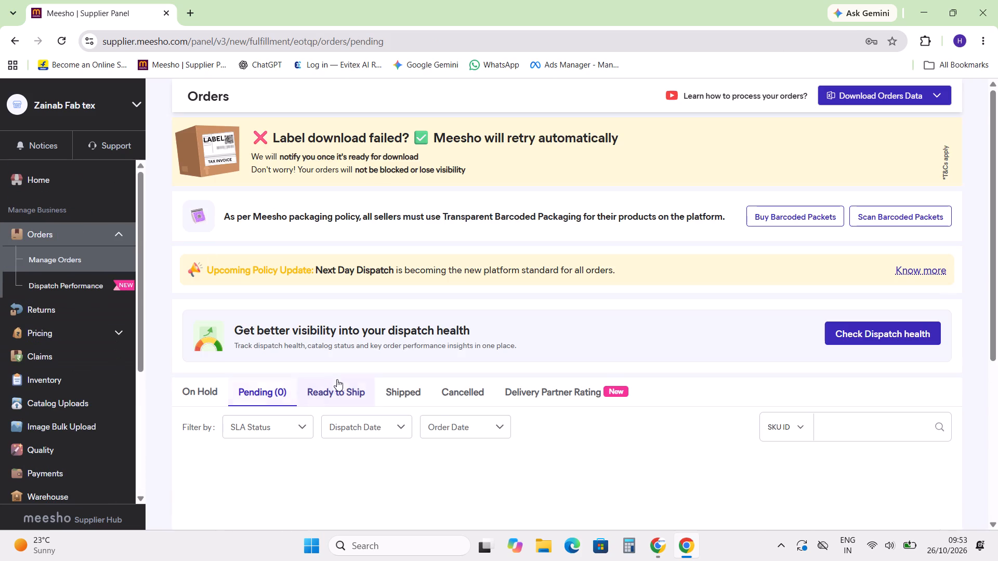
{"action": "left_click", "coordinate": [342, 392]}
{"action": "scroll", "coordinate": [465, 282], "scroll_direction": "down", "scroll_amount": 7}
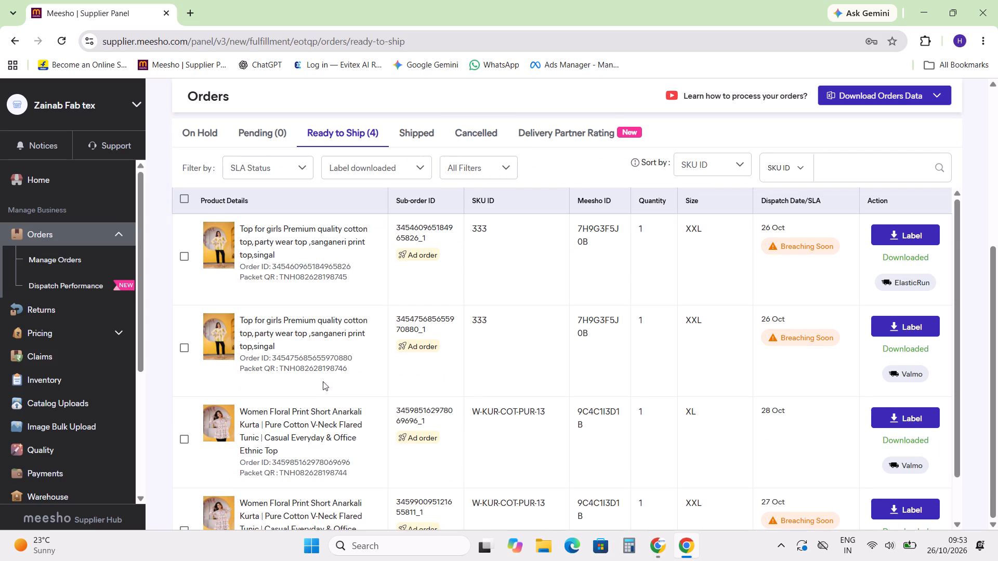
{"action": "scroll", "coordinate": [318, 376], "scroll_direction": "down", "scroll_amount": 14}
{"action": "scroll", "coordinate": [320, 371], "scroll_direction": "up", "scroll_amount": 6}
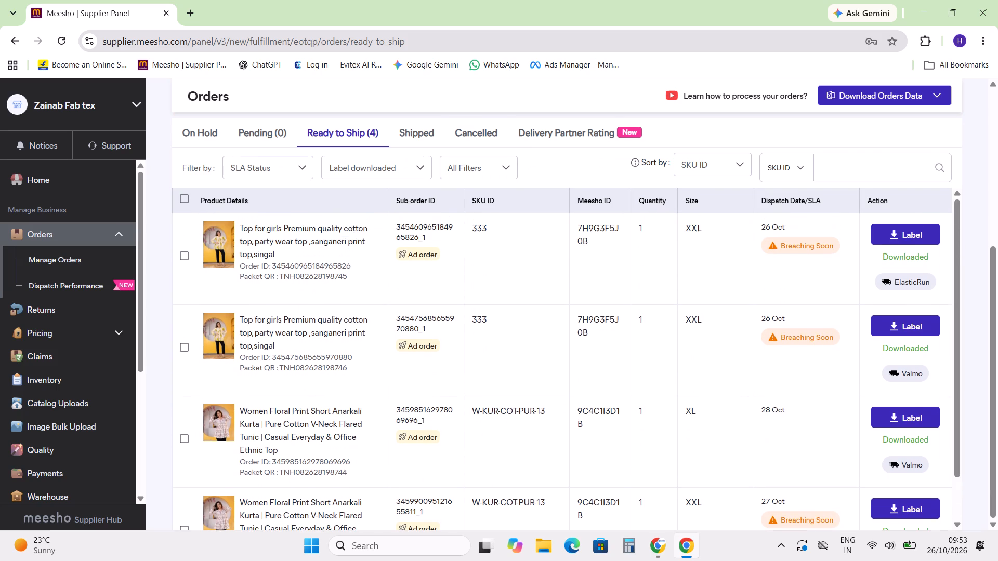
{"action": "scroll", "coordinate": [320, 371], "scroll_direction": "down", "scroll_amount": 7}
{"action": "scroll", "coordinate": [320, 371], "scroll_direction": "up", "scroll_amount": 6}
{"action": "scroll", "coordinate": [320, 371], "scroll_direction": "down", "scroll_amount": 5}
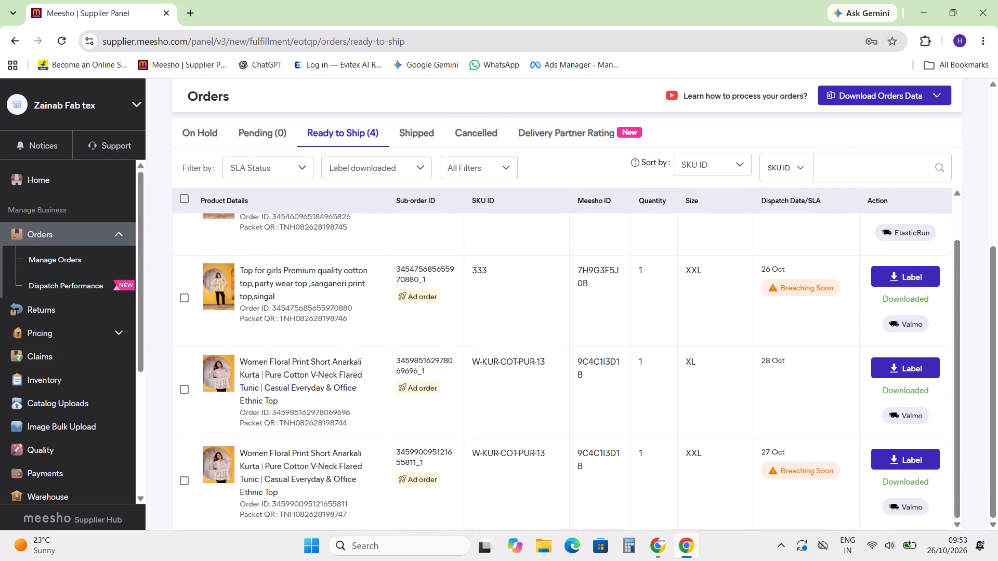
{"action": "scroll", "coordinate": [321, 370], "scroll_direction": "down", "scroll_amount": 9}
Look through the active catalogs in the inventory, checking their names, categories and images.
{"action": "left_click", "coordinate": [58, 382]}
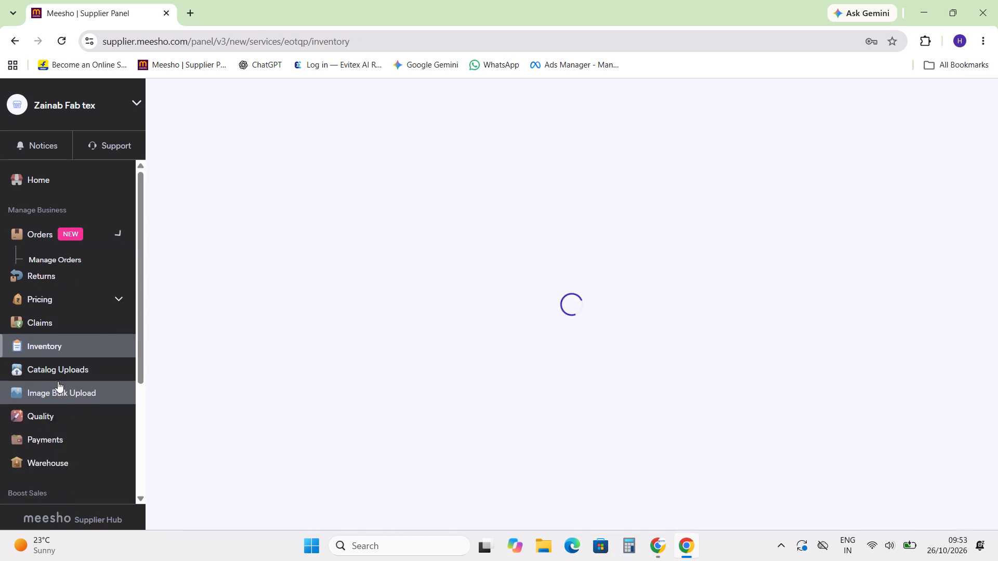
{"action": "scroll", "coordinate": [269, 408], "scroll_direction": "down", "scroll_amount": 10}
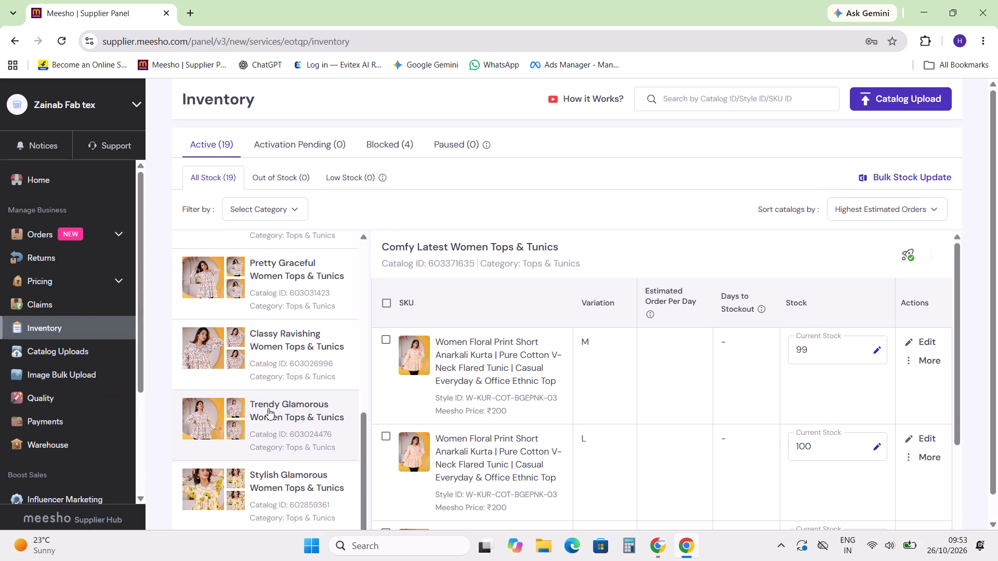
{"action": "scroll", "coordinate": [268, 408], "scroll_direction": "down", "scroll_amount": 5}
{"action": "scroll", "coordinate": [268, 408], "scroll_direction": "up", "scroll_amount": 1}
Review the ad campaign 4875302 - 10/24/2026 and pause it with the reason "I'm not seeing order growth".
{"action": "scroll", "coordinate": [268, 408], "scroll_direction": "down", "scroll_amount": 20}
{"action": "scroll", "coordinate": [268, 408], "scroll_direction": "down", "scroll_amount": 11}
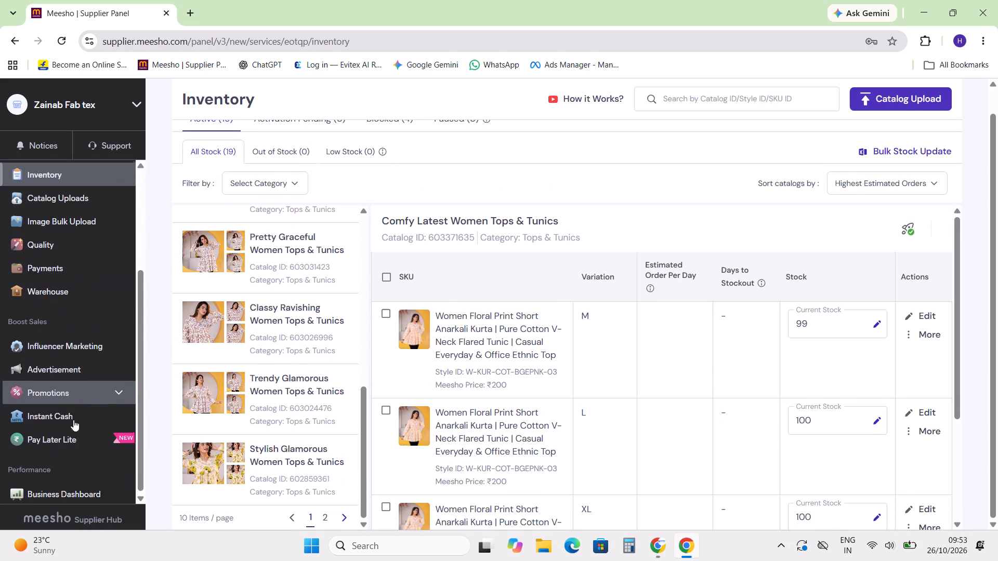
{"action": "left_click", "coordinate": [62, 368]}
{"action": "scroll", "coordinate": [836, 257], "scroll_direction": "down", "scroll_amount": 3}
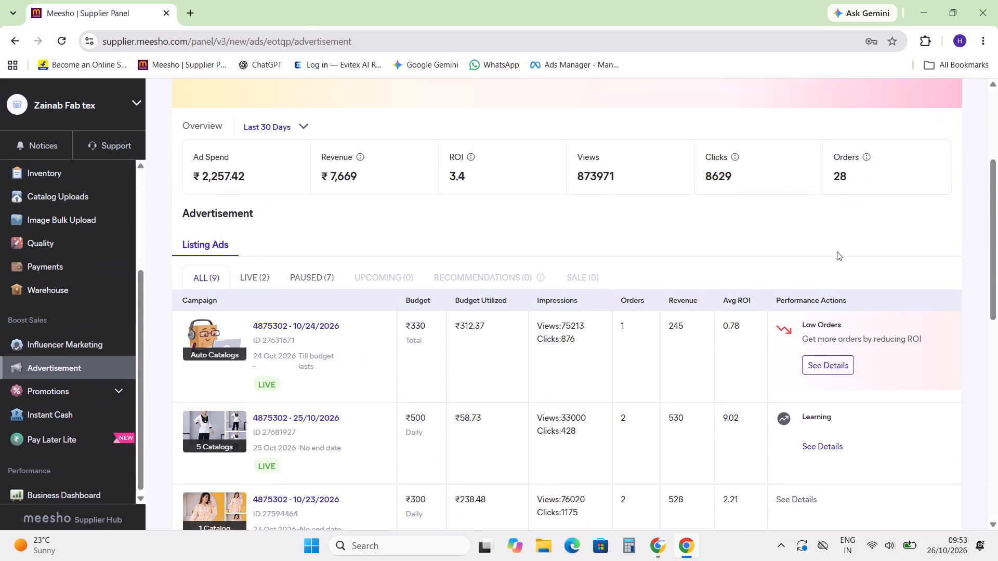
{"action": "left_click", "coordinate": [826, 360]}
{"action": "scroll", "coordinate": [449, 223], "scroll_direction": "down", "scroll_amount": 8}
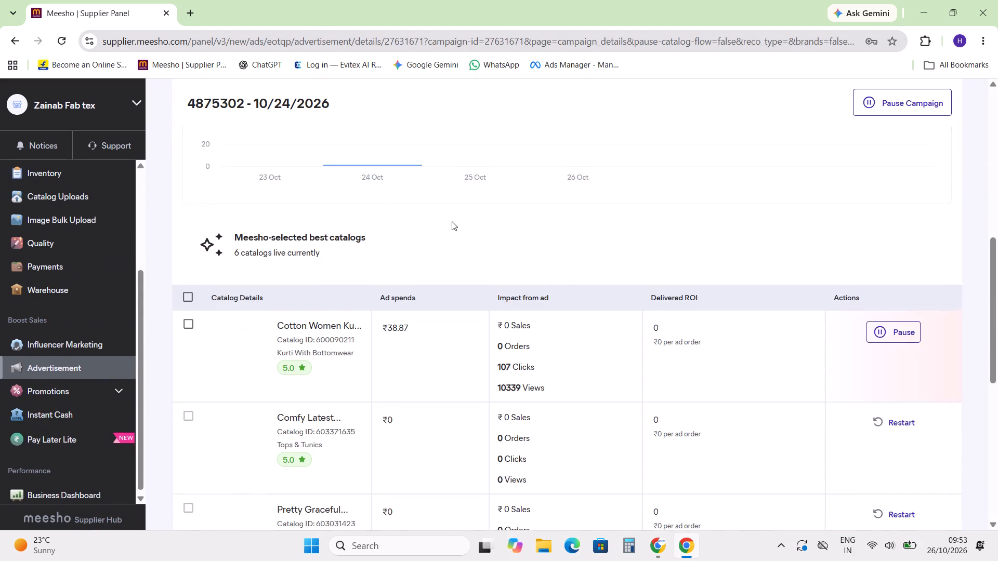
{"action": "scroll", "coordinate": [452, 221], "scroll_direction": "down", "scroll_amount": 12}
{"action": "scroll", "coordinate": [553, 356], "scroll_direction": "up", "scroll_amount": 19}
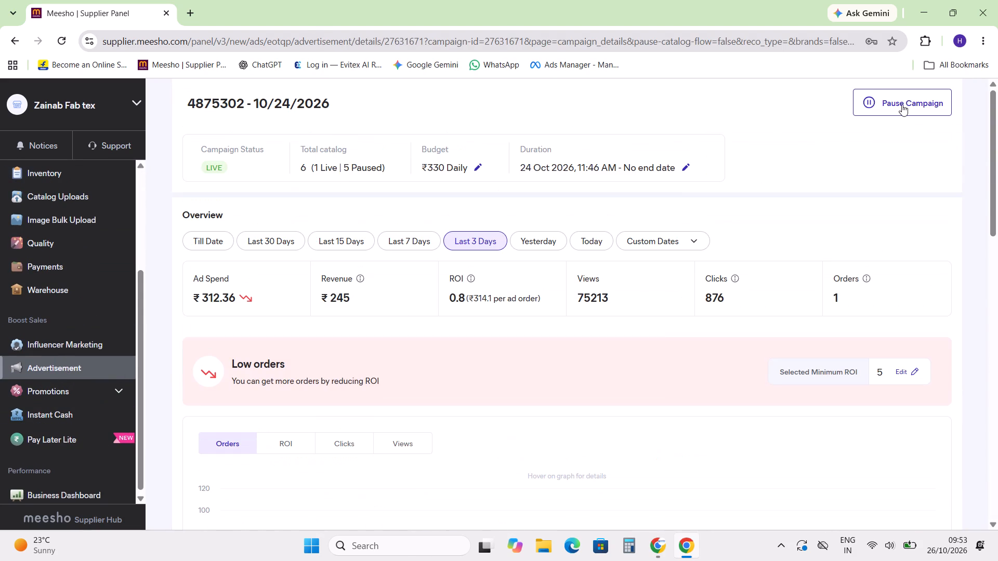
{"action": "left_click", "coordinate": [902, 104]}
{"action": "left_click", "coordinate": [479, 303]}
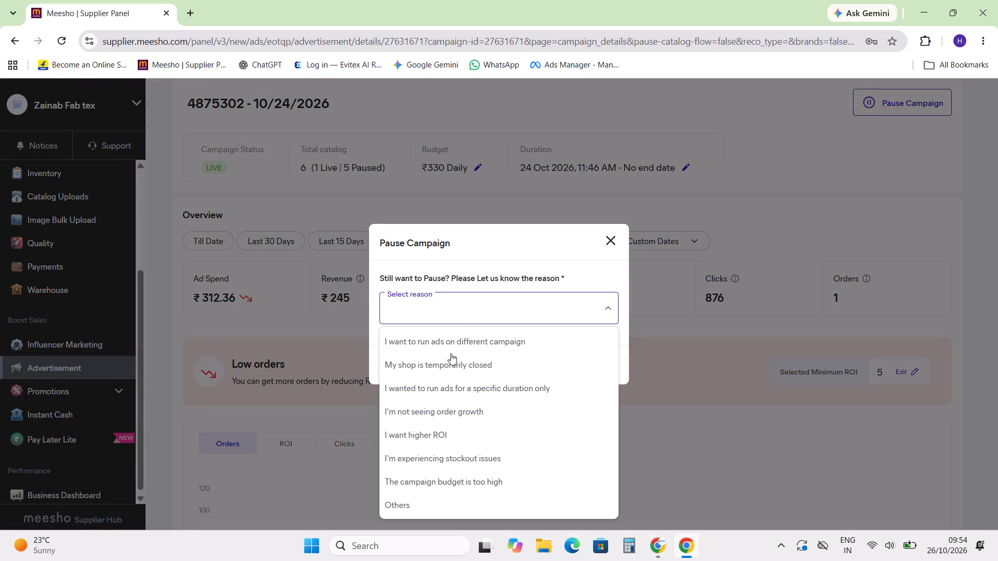
{"action": "left_click", "coordinate": [441, 416]}
{"action": "left_click", "coordinate": [564, 370]}
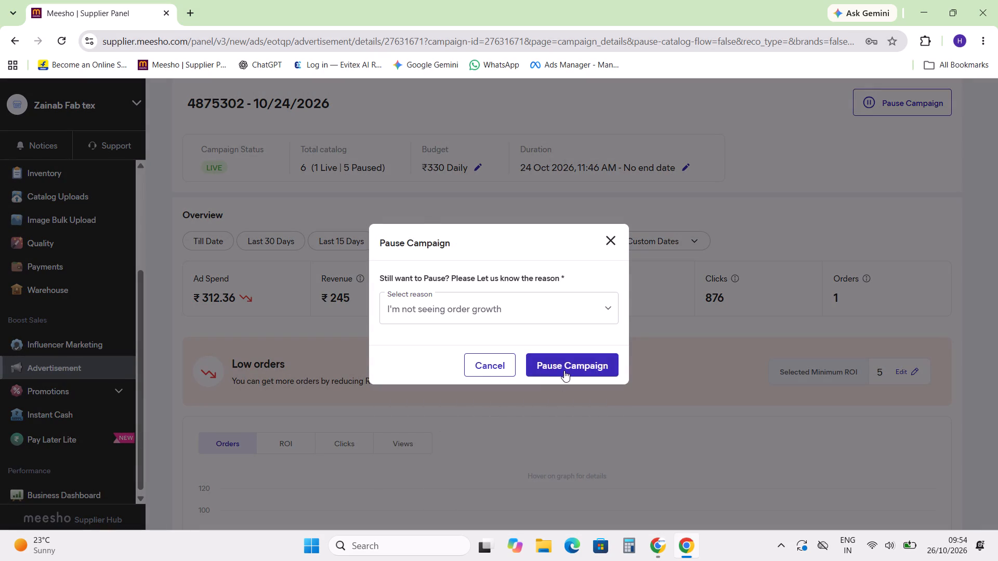
Return to the listing ads and review each campaign's status, budget, impressions, orders, revenue and average ROI.
{"action": "left_click", "coordinate": [63, 364]}
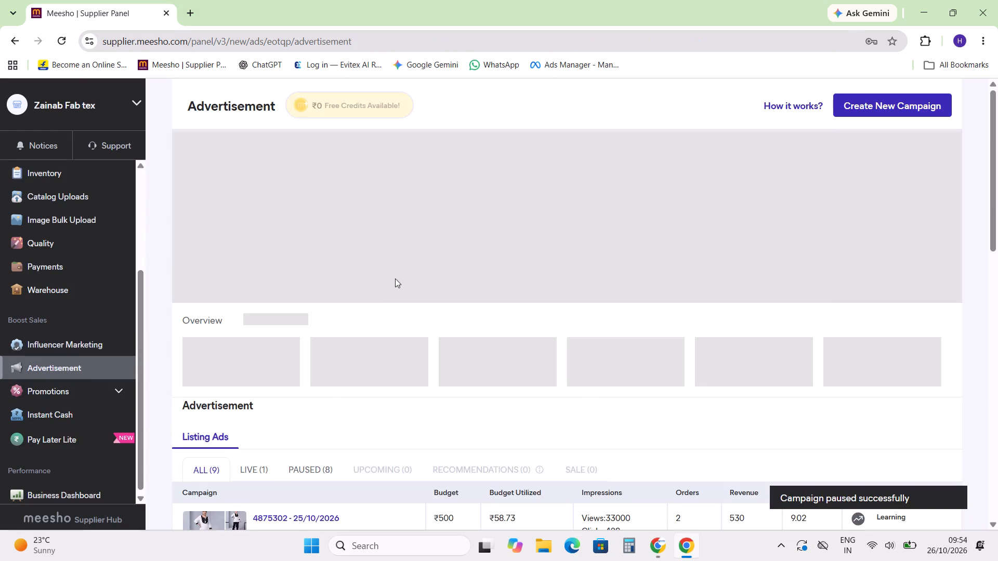
{"action": "scroll", "coordinate": [449, 252], "scroll_direction": "down", "scroll_amount": 6}
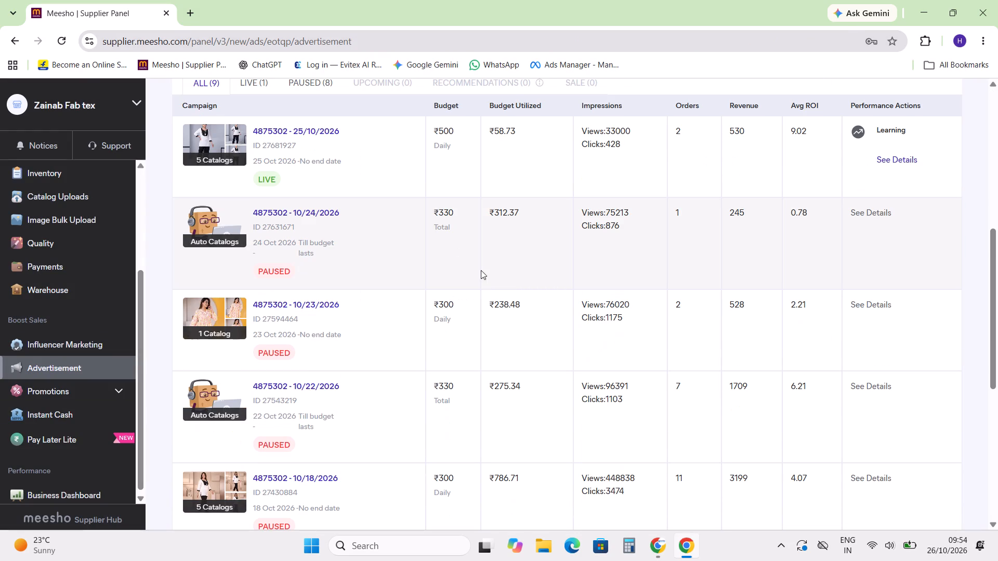
{"action": "scroll", "coordinate": [552, 309], "scroll_direction": "up", "scroll_amount": 3}
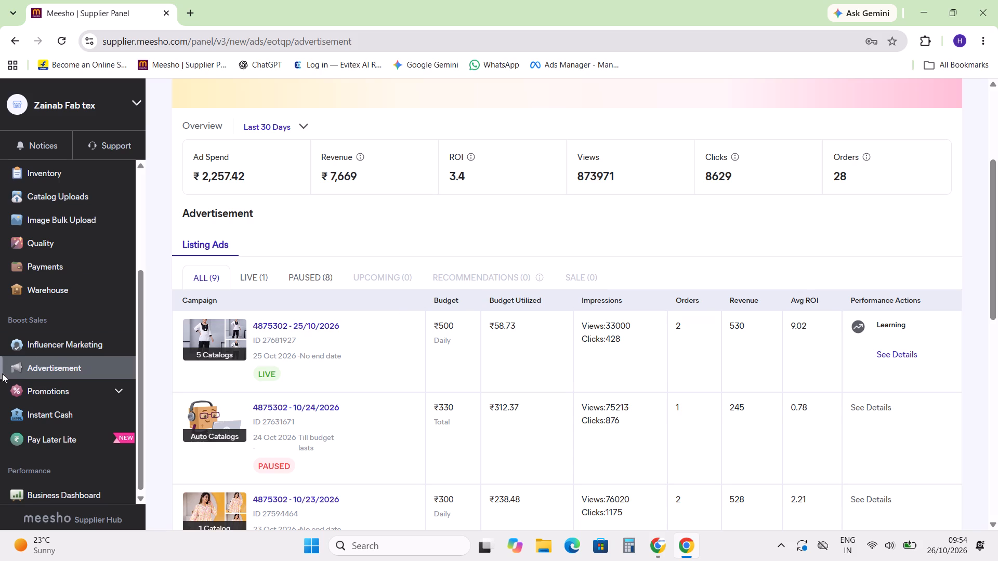
Return to order management and check the pending orders.
{"action": "scroll", "coordinate": [107, 274], "scroll_direction": "up", "scroll_amount": 11}
{"action": "left_click", "coordinate": [73, 238]}
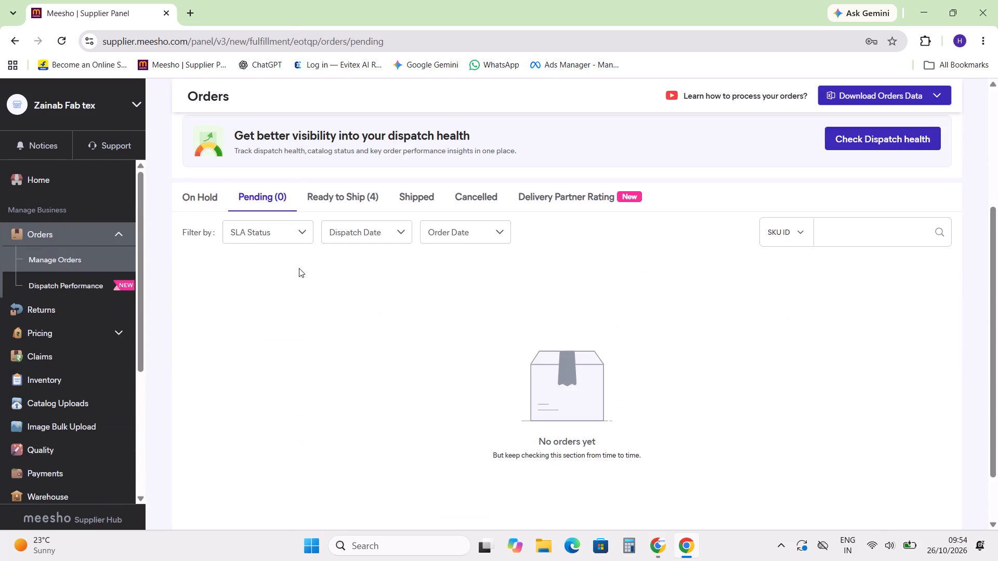
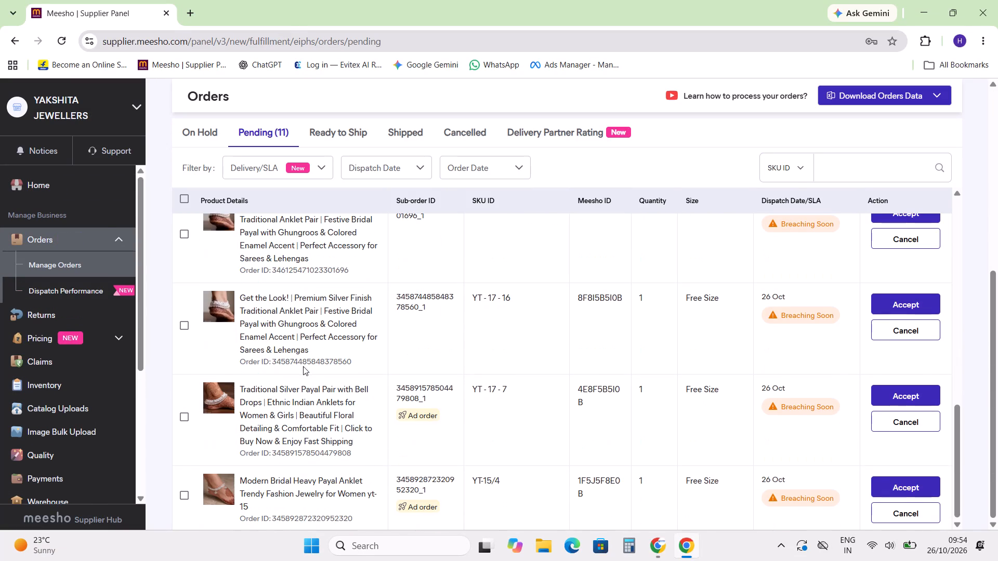
Look over the remaining pending orders and check the ready-to-ship orders.
{"action": "scroll", "coordinate": [303, 366], "scroll_direction": "down", "scroll_amount": 10}
{"action": "left_click", "coordinate": [332, 139]}
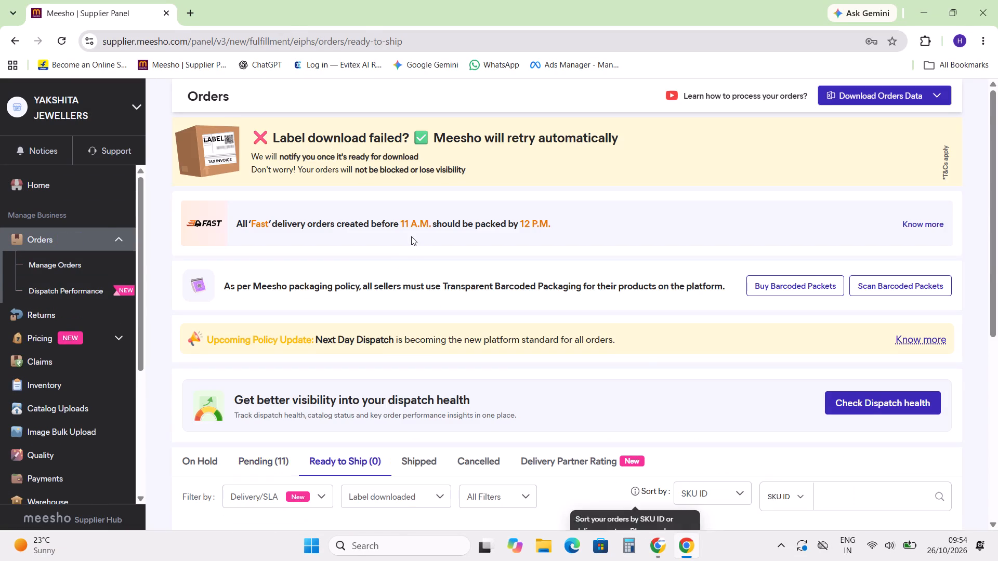
{"action": "scroll", "coordinate": [411, 236], "scroll_direction": "down", "scroll_amount": 6}
Open the business dashboard and view the order trend and business overview for the last 30 days.
{"action": "scroll", "coordinate": [37, 432], "scroll_direction": "down", "scroll_amount": 10}
{"action": "left_click", "coordinate": [65, 492]}
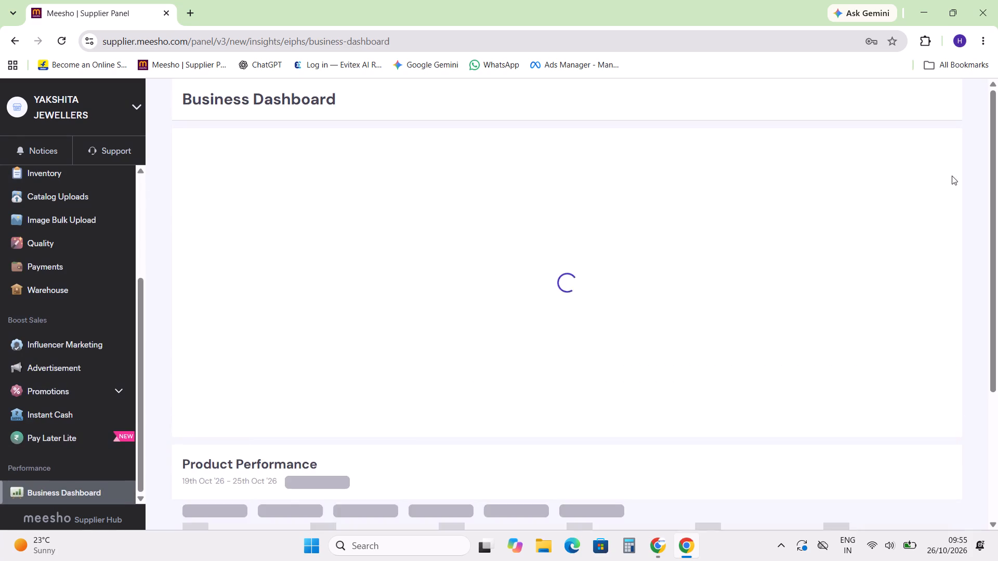
{"action": "left_click", "coordinate": [863, 147]}
{"action": "left_click", "coordinate": [860, 133]}
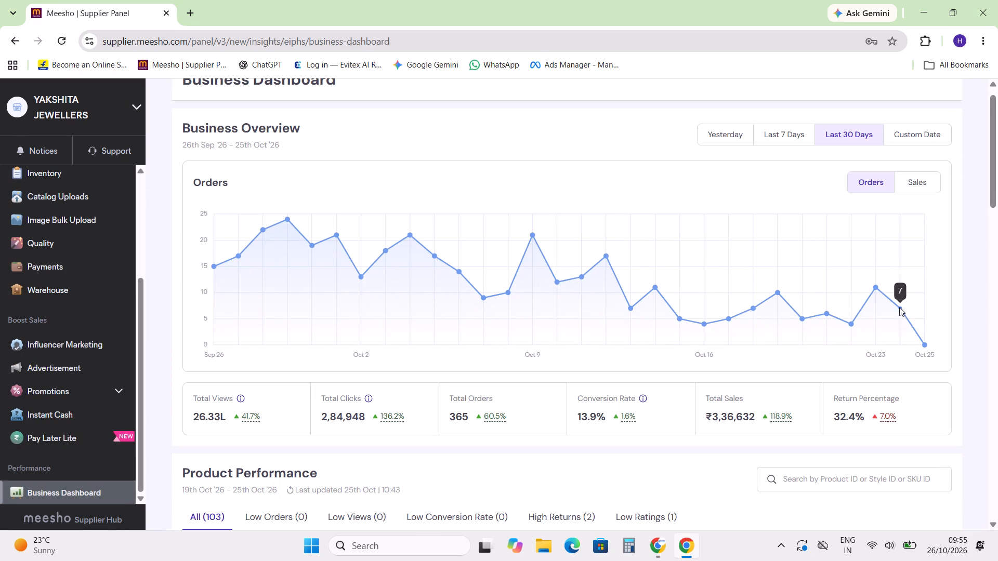
Return to the advertisement overview and check the 30-day ad figures and the listing ad campaigns.
{"action": "left_click", "coordinate": [46, 369]}
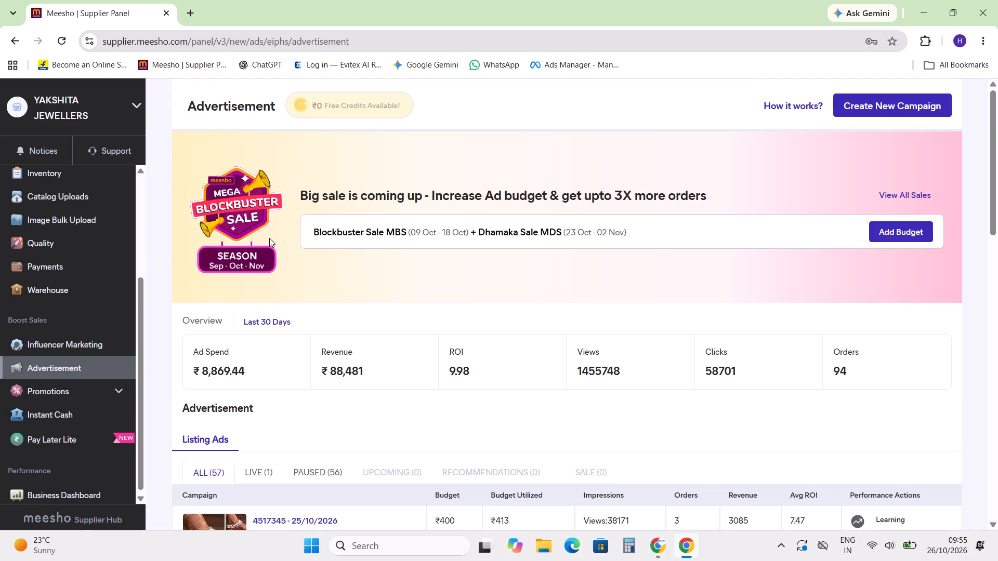
{"action": "scroll", "coordinate": [329, 235], "scroll_direction": "down", "scroll_amount": 3}
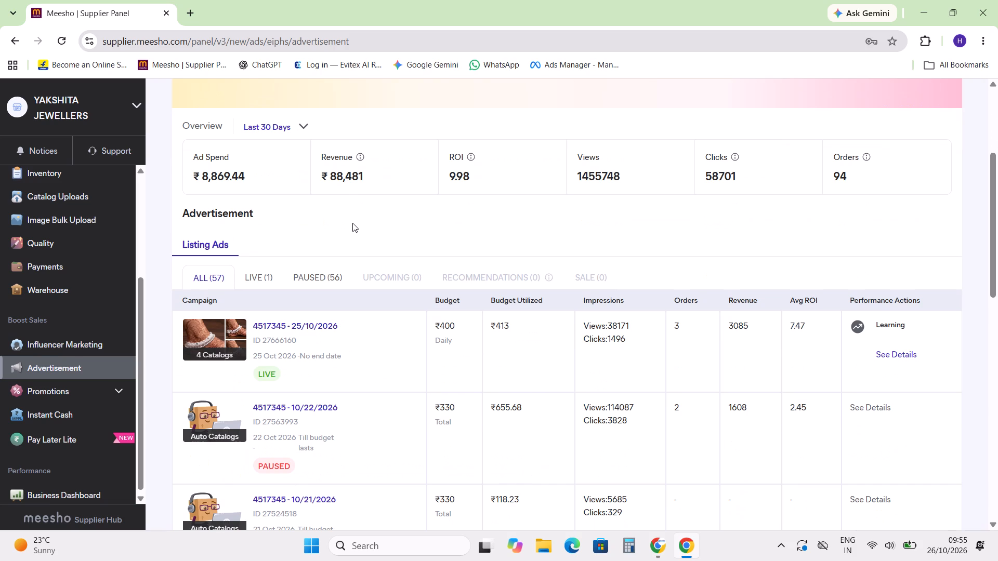
Return to order management and look through the pending orders, their SKU IDs and ad-order tags.
{"action": "scroll", "coordinate": [56, 324], "scroll_direction": "up", "scroll_amount": 5}
{"action": "left_click", "coordinate": [62, 237]}
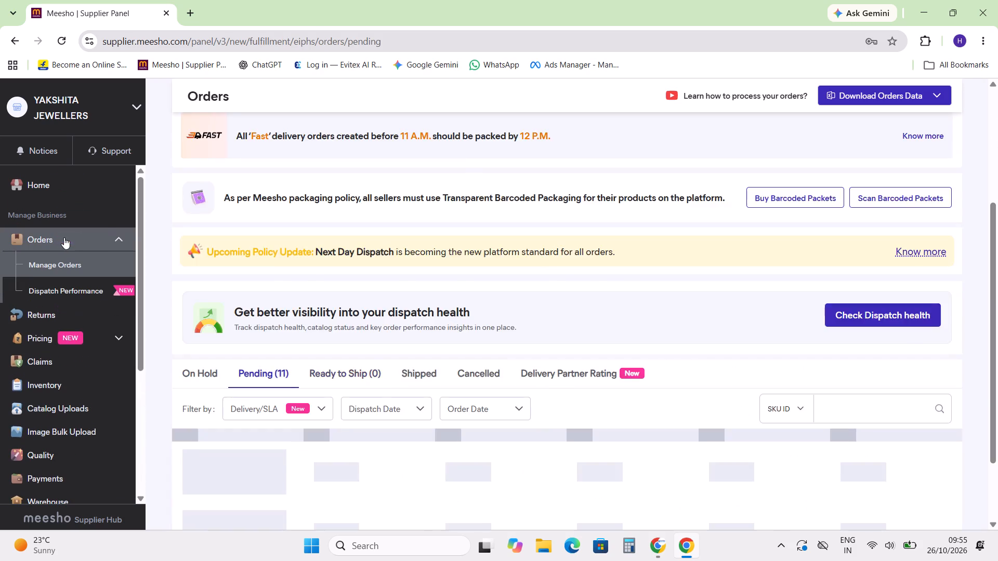
{"action": "scroll", "coordinate": [392, 194], "scroll_direction": "down", "scroll_amount": 7}
{"action": "scroll", "coordinate": [322, 283], "scroll_direction": "down", "scroll_amount": 13}
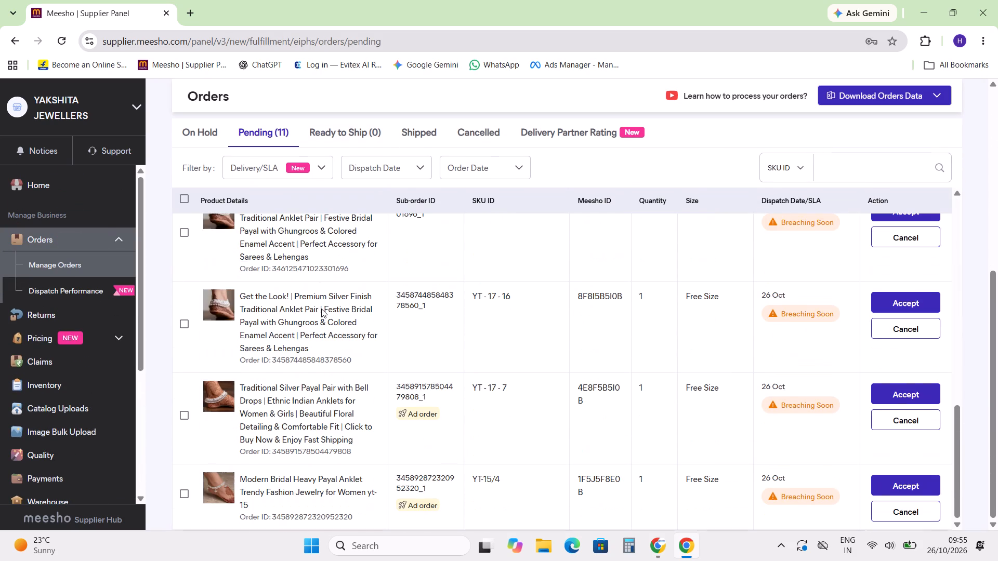
{"action": "scroll", "coordinate": [321, 309], "scroll_direction": "down", "scroll_amount": 20}
{"action": "scroll", "coordinate": [321, 309], "scroll_direction": "down", "scroll_amount": 14}
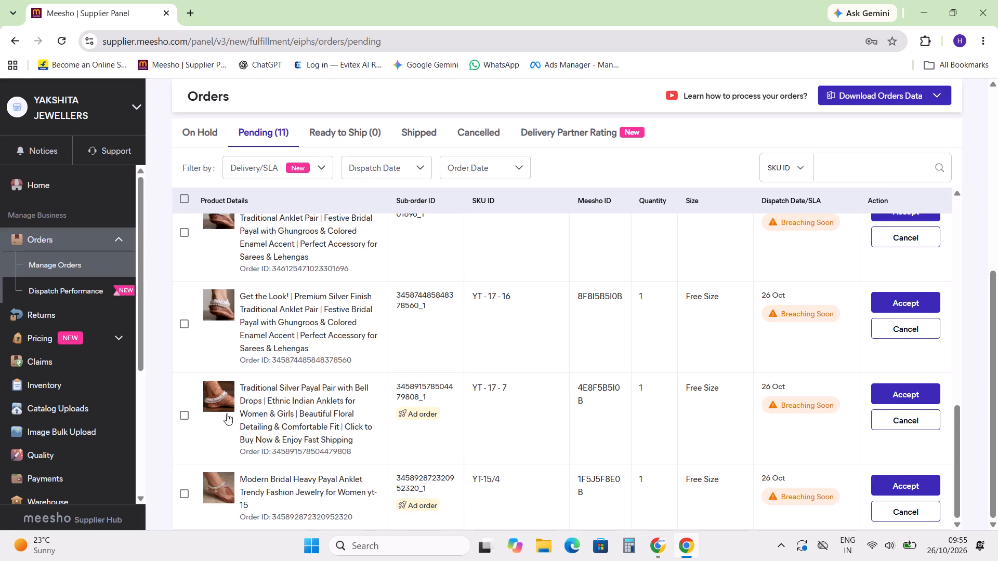
Open the inventory and check the active catalogs.
{"action": "scroll", "coordinate": [232, 319], "scroll_direction": "up", "scroll_amount": 17}
{"action": "left_click", "coordinate": [77, 396]}
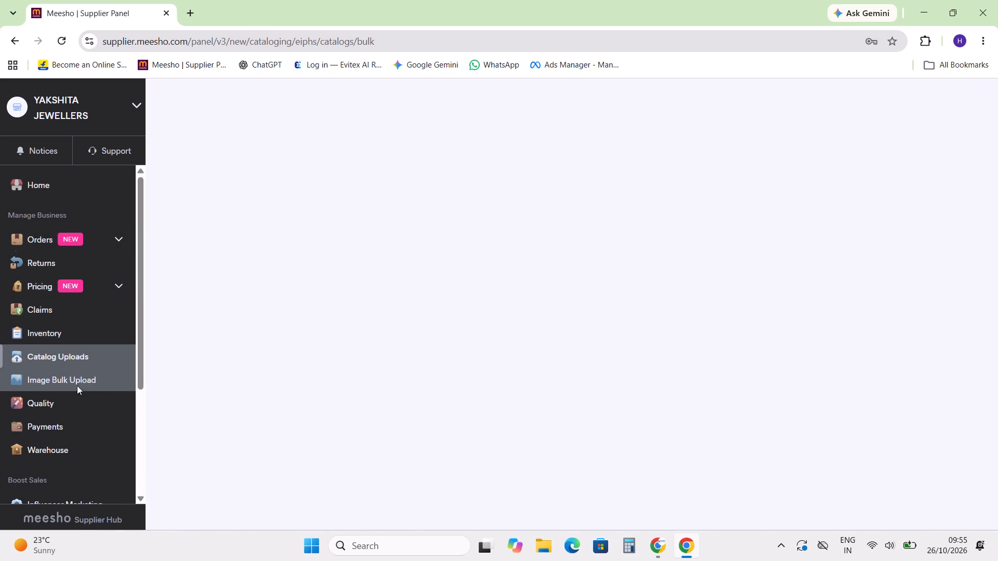
{"action": "left_click", "coordinate": [77, 319]}
{"action": "left_click", "coordinate": [85, 333]}
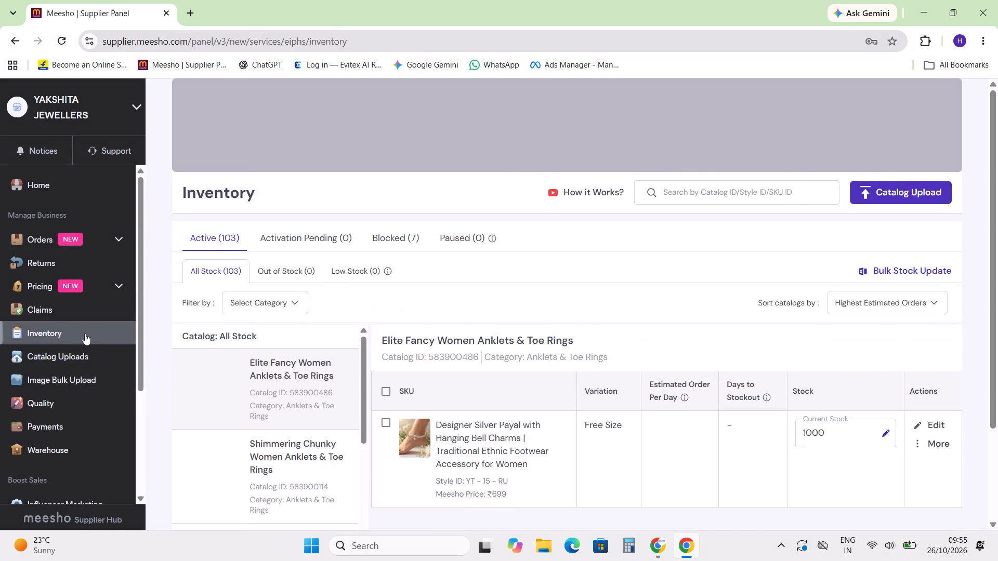
Open the Return/RTO overview and examine the return summary and each product's delivered orders, customer returns and changes.
{"action": "left_click", "coordinate": [40, 263]}
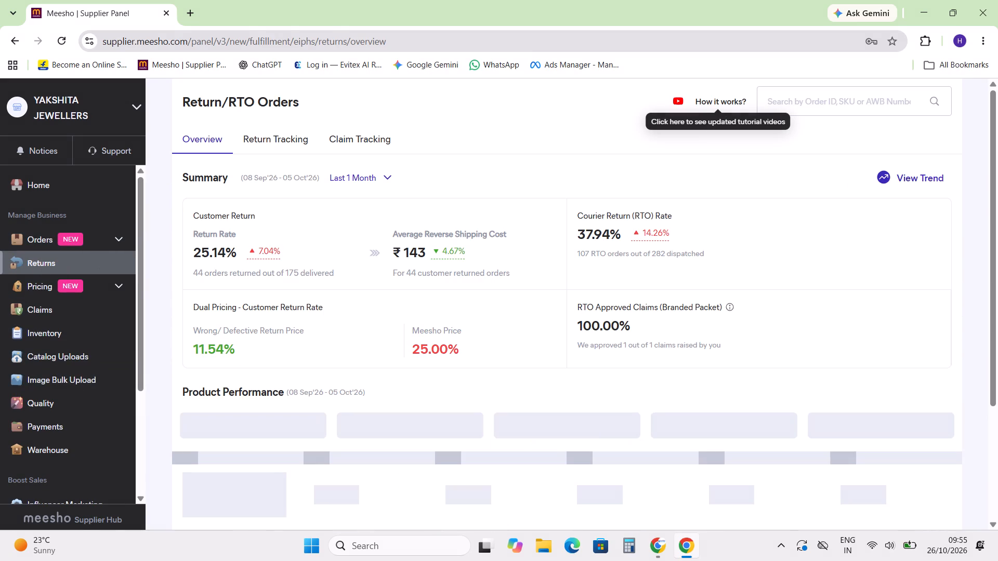
{"action": "scroll", "coordinate": [385, 242], "scroll_direction": "down", "scroll_amount": 5}
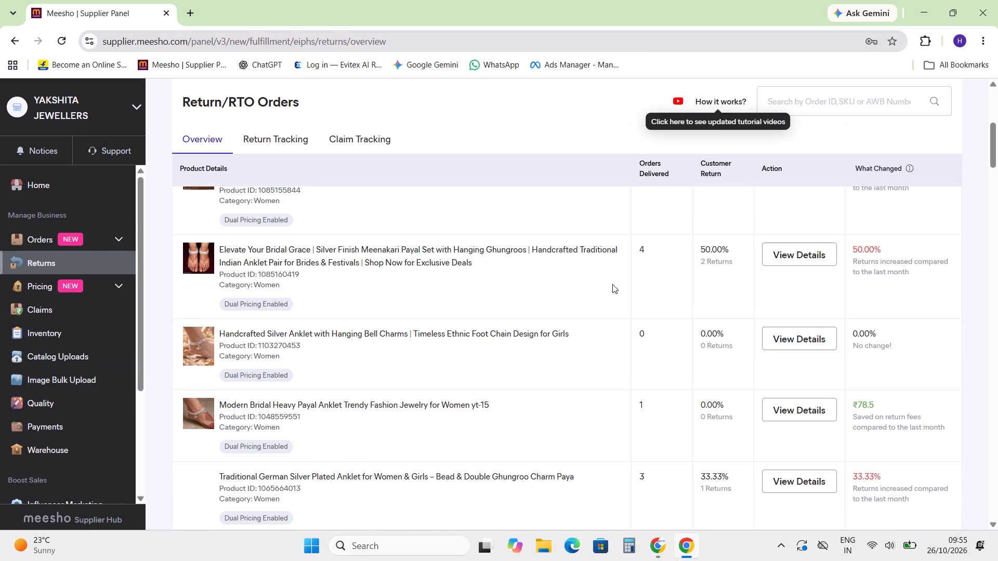
{"action": "scroll", "coordinate": [611, 284], "scroll_direction": "up", "scroll_amount": 3}
{"action": "scroll", "coordinate": [670, 227], "scroll_direction": "down", "scroll_amount": 3}
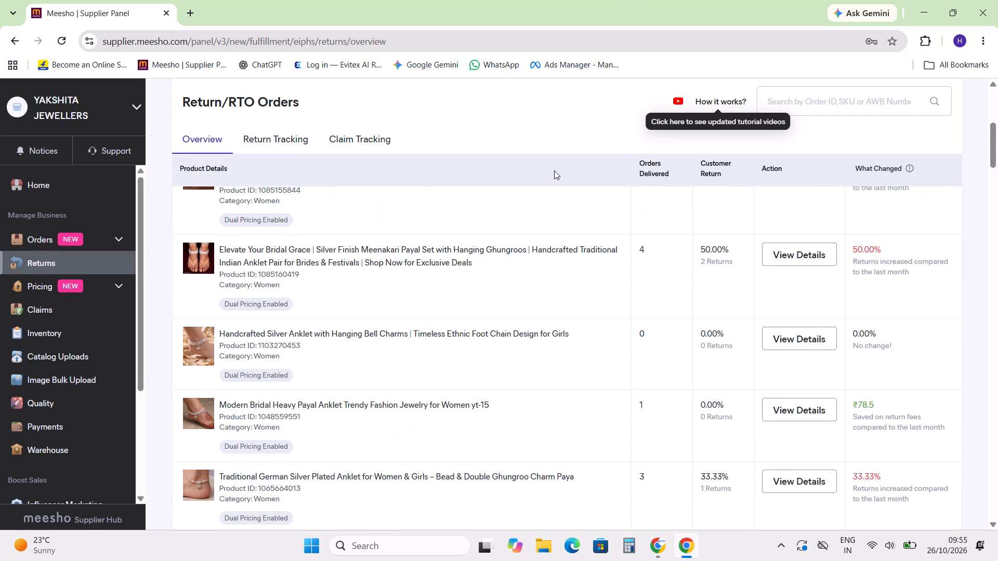
{"action": "scroll", "coordinate": [634, 342], "scroll_direction": "down", "scroll_amount": 7}
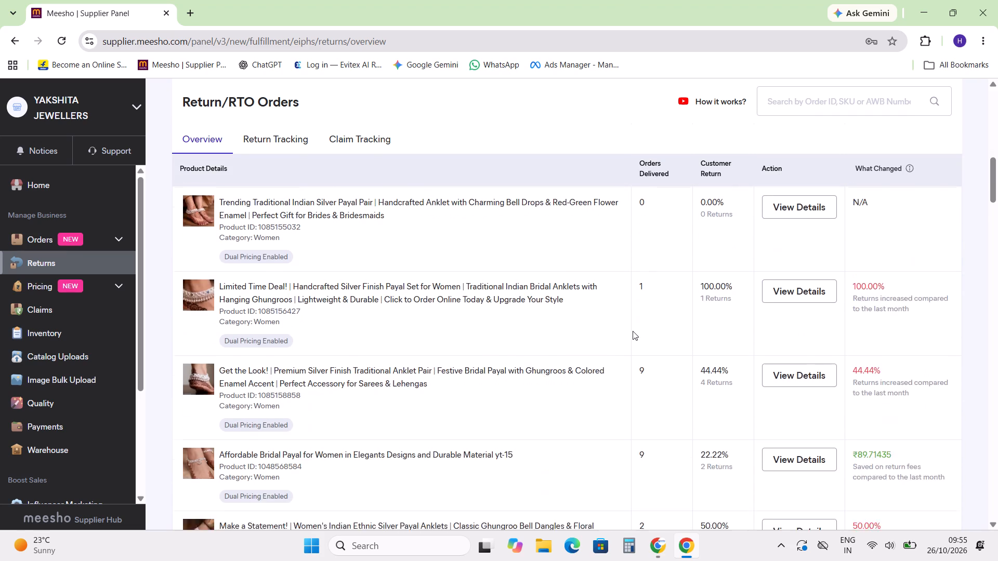
{"action": "scroll", "coordinate": [633, 331], "scroll_direction": "down", "scroll_amount": 5}
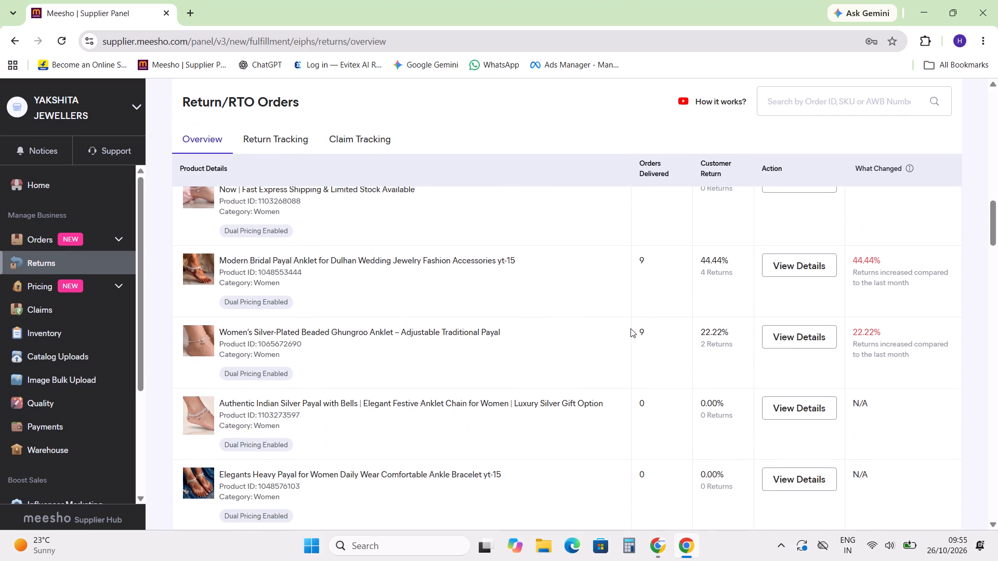
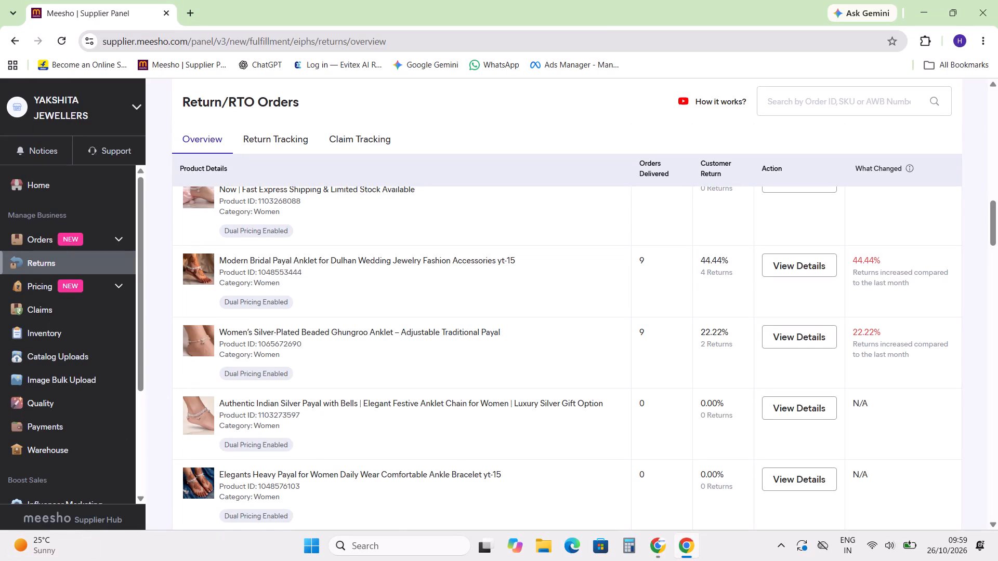
Examine the remaining products' delivered orders, customer returns and changes in the return overview.
{"action": "scroll", "coordinate": [568, 364], "scroll_direction": "down", "scroll_amount": 8}
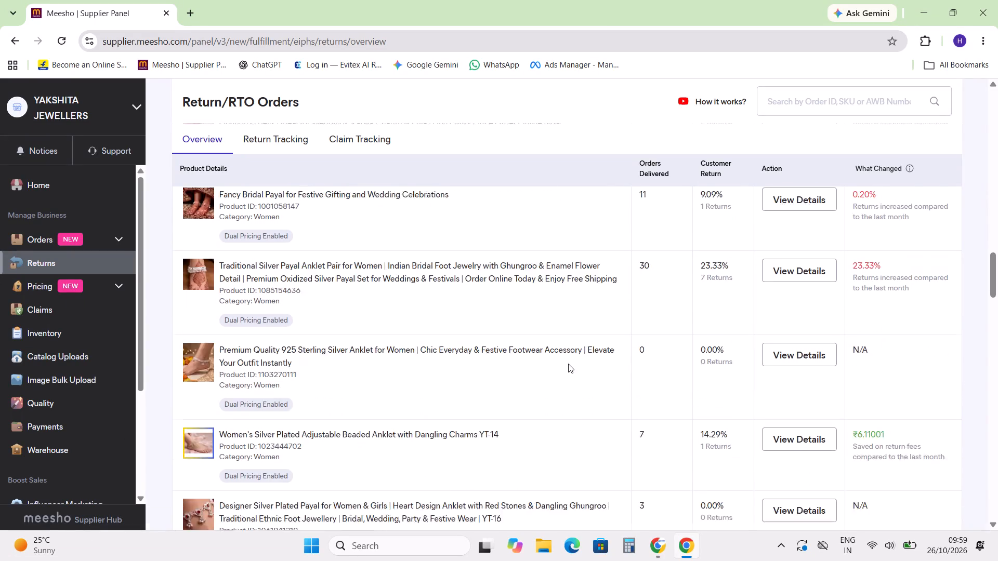
{"action": "scroll", "coordinate": [568, 364], "scroll_direction": "up", "scroll_amount": 1}
{"action": "scroll", "coordinate": [568, 364], "scroll_direction": "down", "scroll_amount": 13}
{"action": "scroll", "coordinate": [404, 358], "scroll_direction": "up", "scroll_amount": 1}
{"action": "scroll", "coordinate": [387, 366], "scroll_direction": "down", "scroll_amount": 4}
Open the details of the live 25/10/2026 ad campaign and examine each catalog's ad spend, sales, orders and ROI.
{"action": "scroll", "coordinate": [57, 407], "scroll_direction": "down", "scroll_amount": 6}
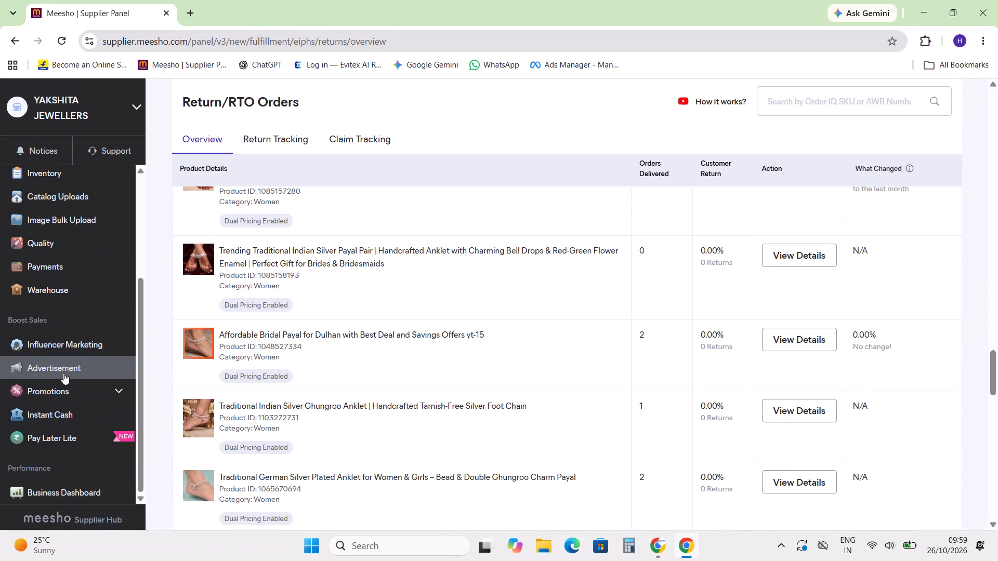
{"action": "left_click", "coordinate": [63, 373]}
{"action": "scroll", "coordinate": [639, 271], "scroll_direction": "down", "scroll_amount": 5}
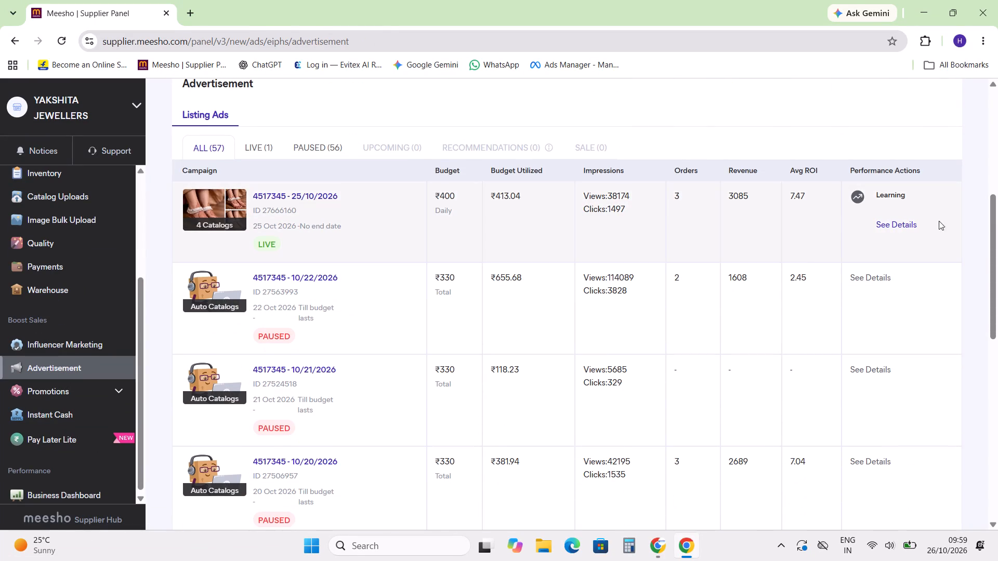
{"action": "left_click", "coordinate": [884, 224]}
{"action": "scroll", "coordinate": [534, 255], "scroll_direction": "down", "scroll_amount": 11}
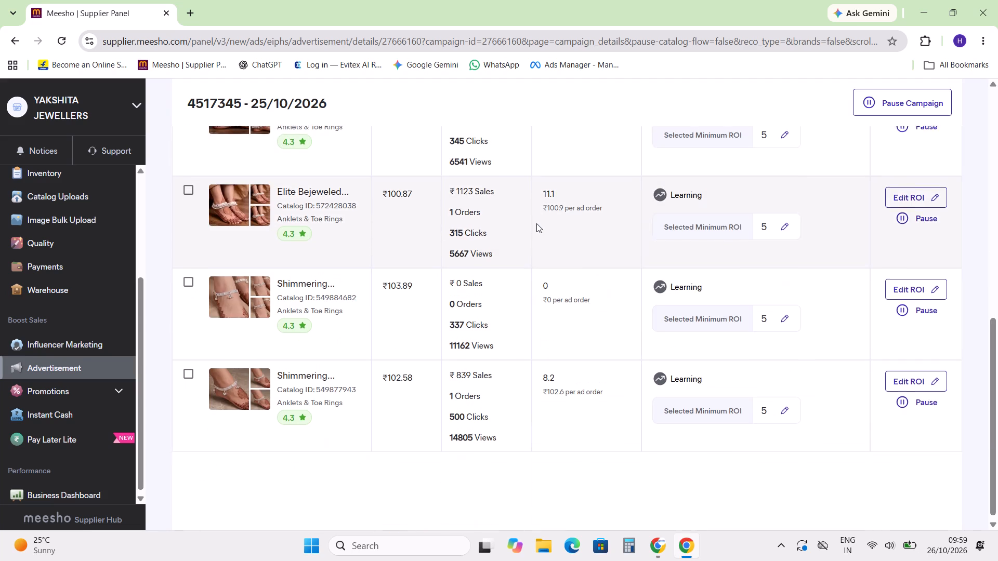
{"action": "scroll", "coordinate": [350, 310], "scroll_direction": "up", "scroll_amount": 4}
{"action": "scroll", "coordinate": [350, 309], "scroll_direction": "down", "scroll_amount": 2}
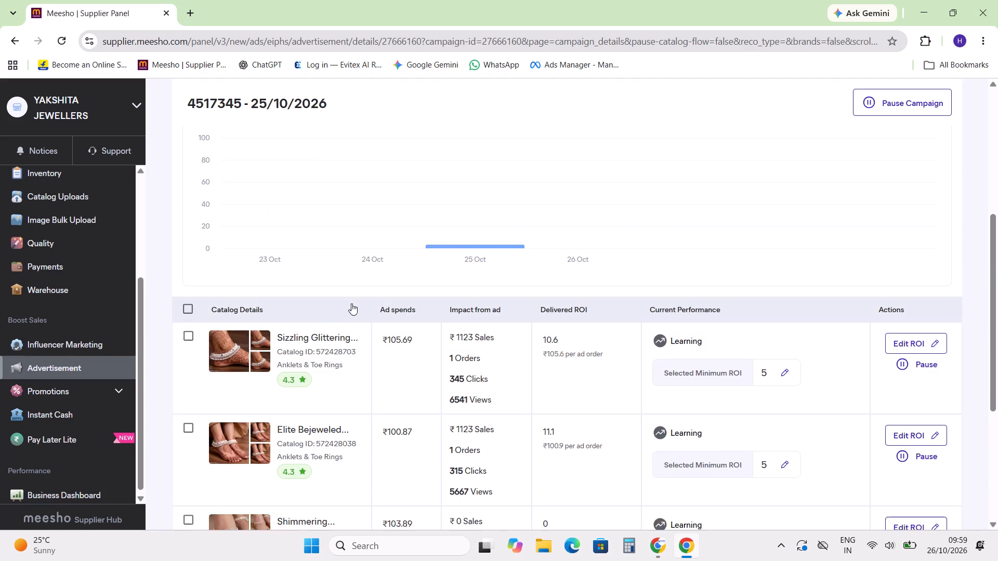
{"action": "scroll", "coordinate": [351, 303], "scroll_direction": "down", "scroll_amount": 3}
Return to the advertisement overview and check the 30-day ad figures and the live and paused listing ad campaigns.
{"action": "left_click", "coordinate": [91, 368]}
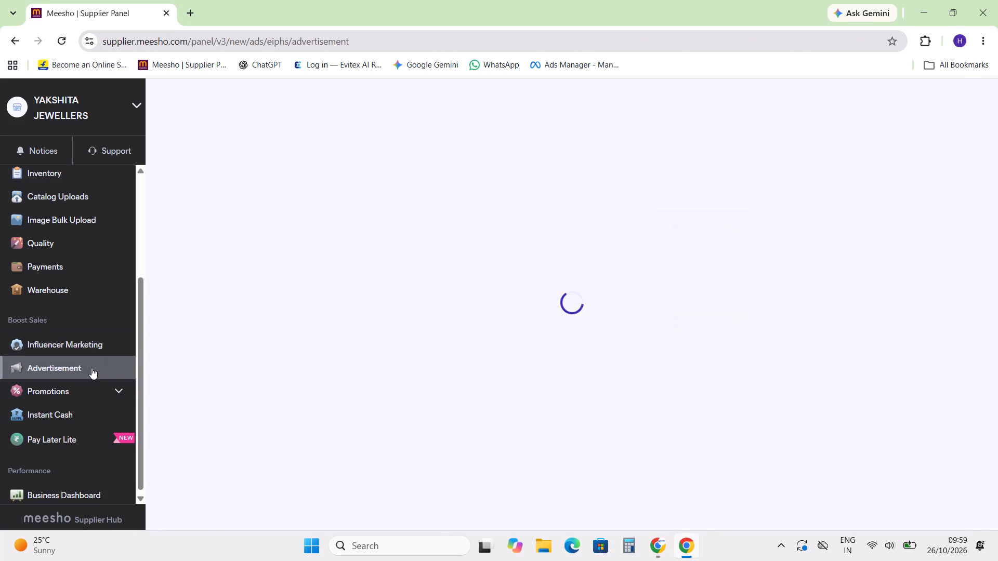
{"action": "scroll", "coordinate": [659, 261], "scroll_direction": "down", "scroll_amount": 4}
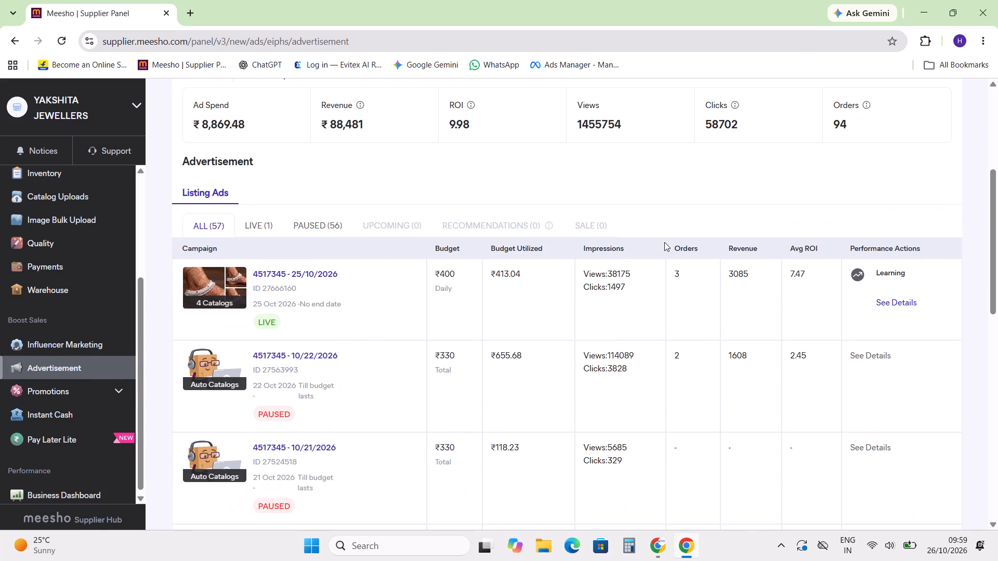
{"action": "scroll", "coordinate": [124, 207], "scroll_direction": "up", "scroll_amount": 4}
{"action": "left_click", "coordinate": [134, 101]}
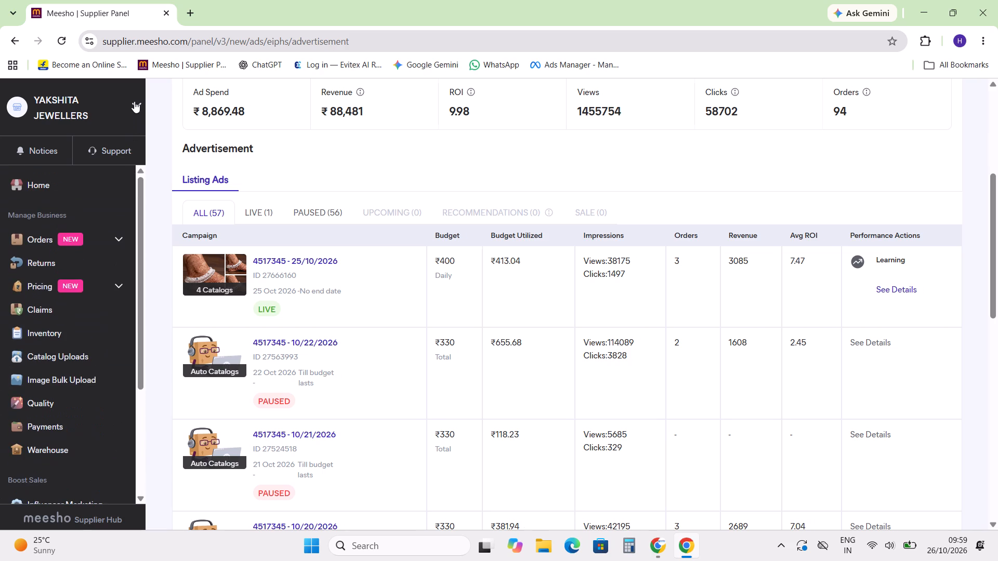
{"action": "scroll", "coordinate": [387, 281], "scroll_direction": "up", "scroll_amount": 1}
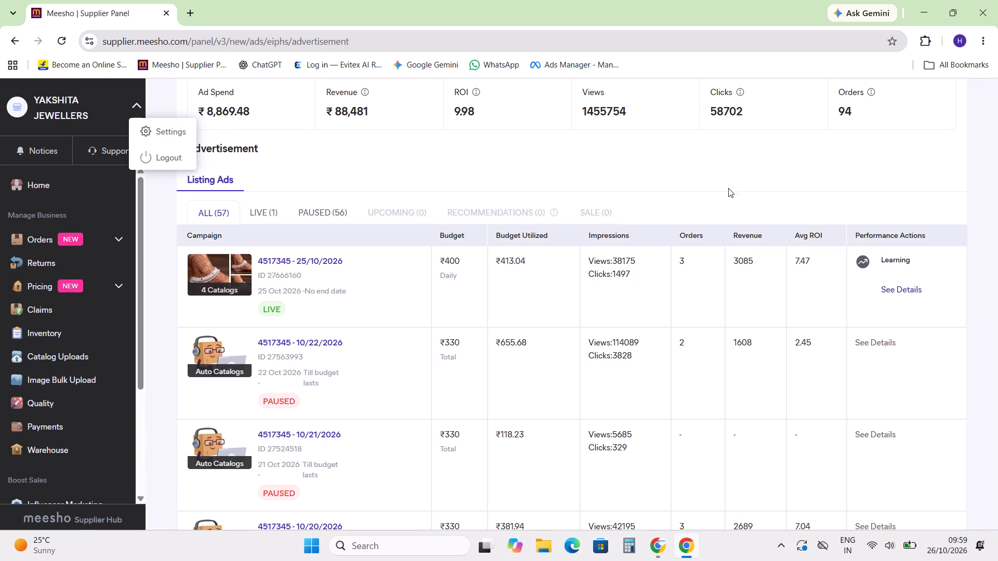
{"action": "left_click", "coordinate": [744, 162]}
{"action": "scroll", "coordinate": [622, 192], "scroll_direction": "down", "scroll_amount": 4}
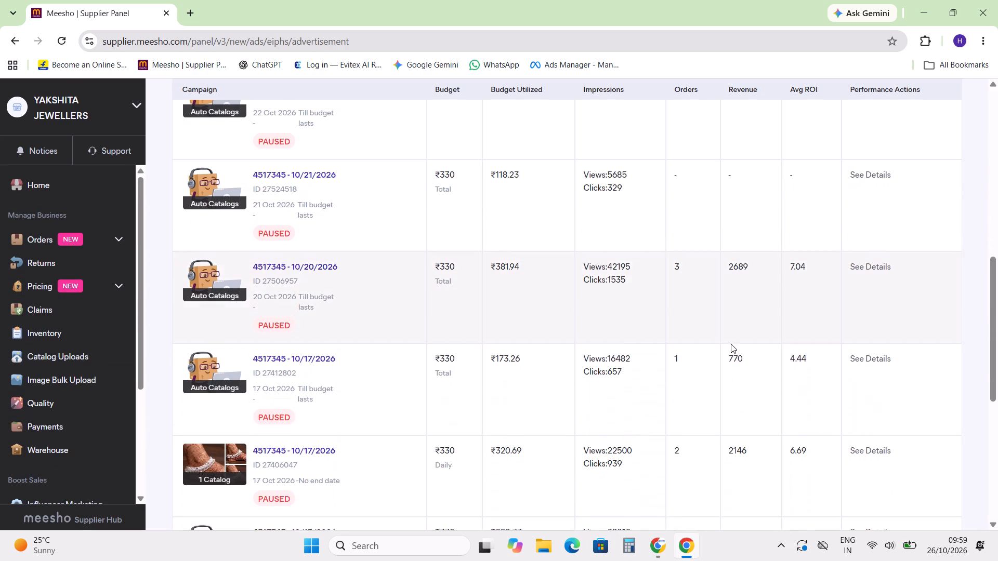
{"action": "scroll", "coordinate": [748, 363], "scroll_direction": "up", "scroll_amount": 7}
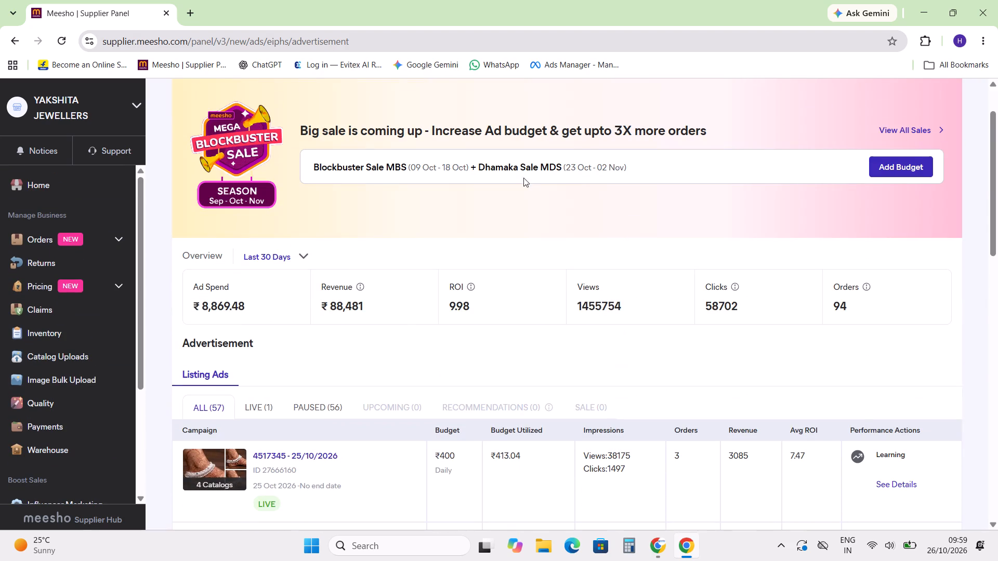
{"action": "scroll", "coordinate": [870, 176], "scroll_direction": "up", "scroll_amount": 9}
Start a new ad campaign and choose "You select catalogs" as the catalog selection method.
{"action": "left_click", "coordinate": [878, 97]}
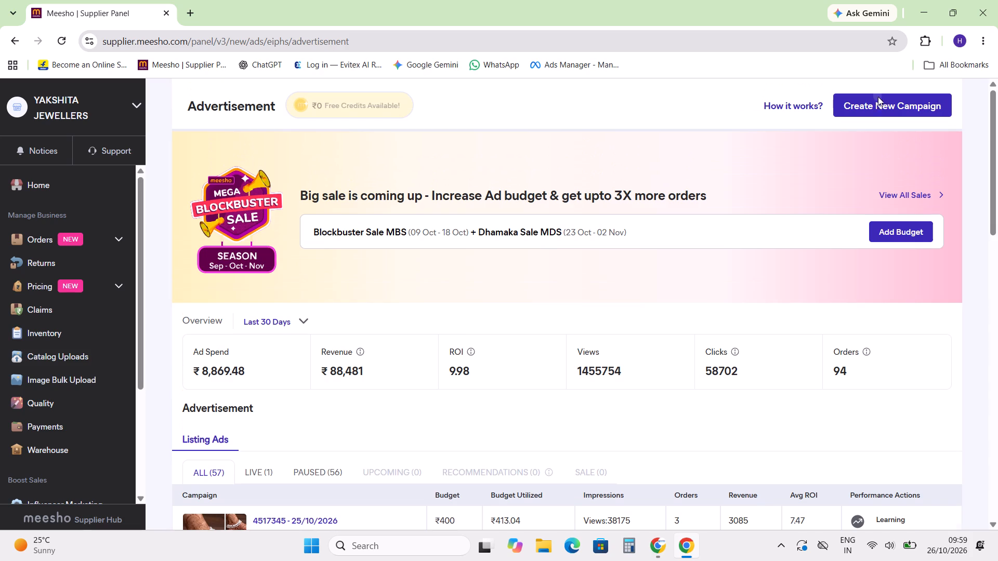
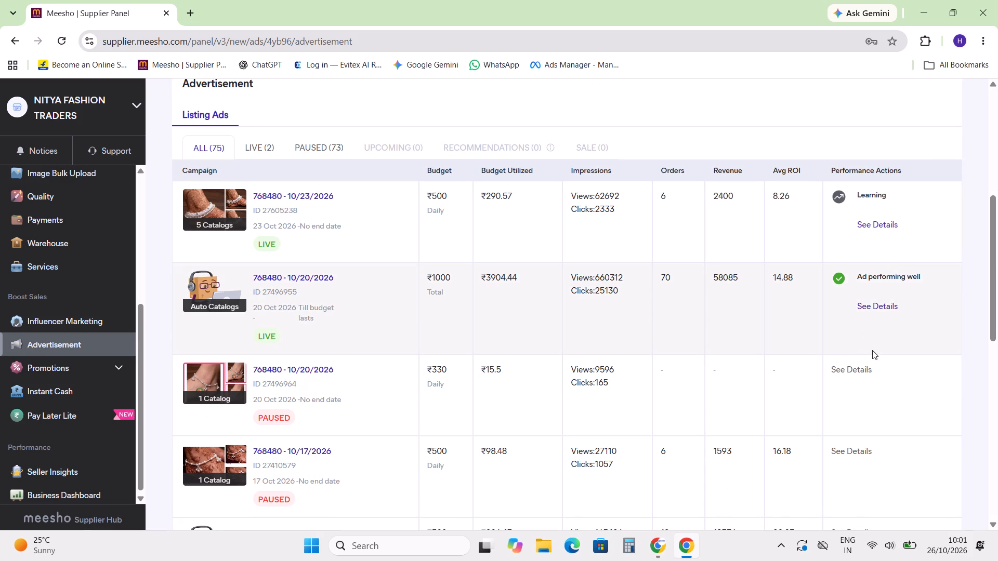
Open the details of the live 10/20/2026 auto-catalog campaign and compare yesterday's and today's figures, including yesterday's catalog performance.
{"action": "left_click", "coordinate": [875, 310]}
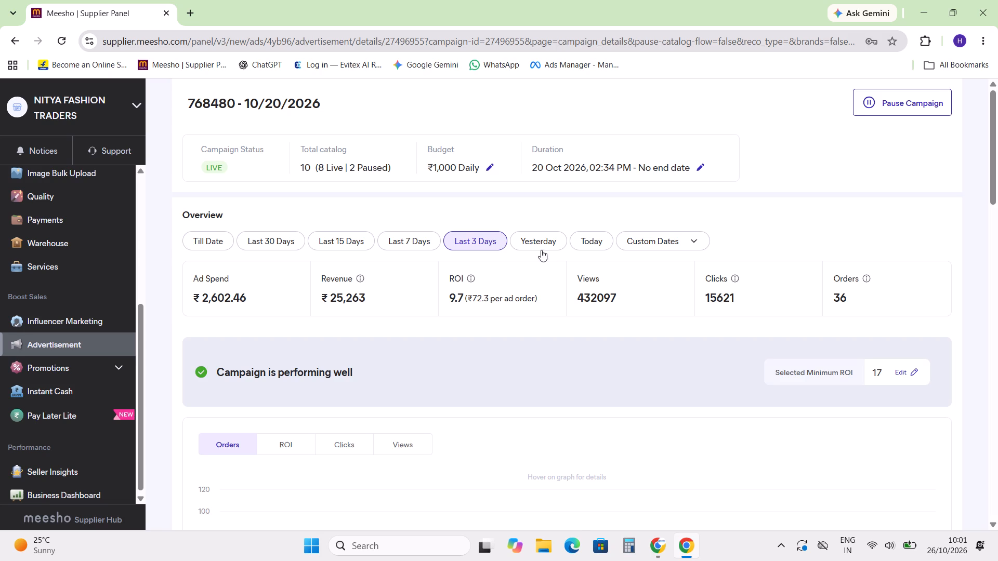
{"action": "left_click", "coordinate": [534, 235]}
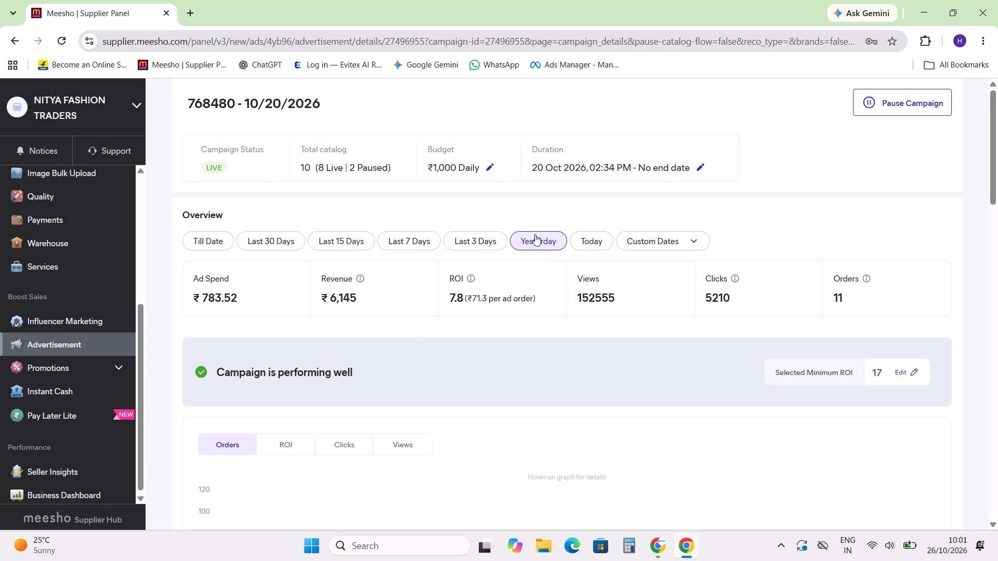
{"action": "left_click", "coordinate": [597, 241]}
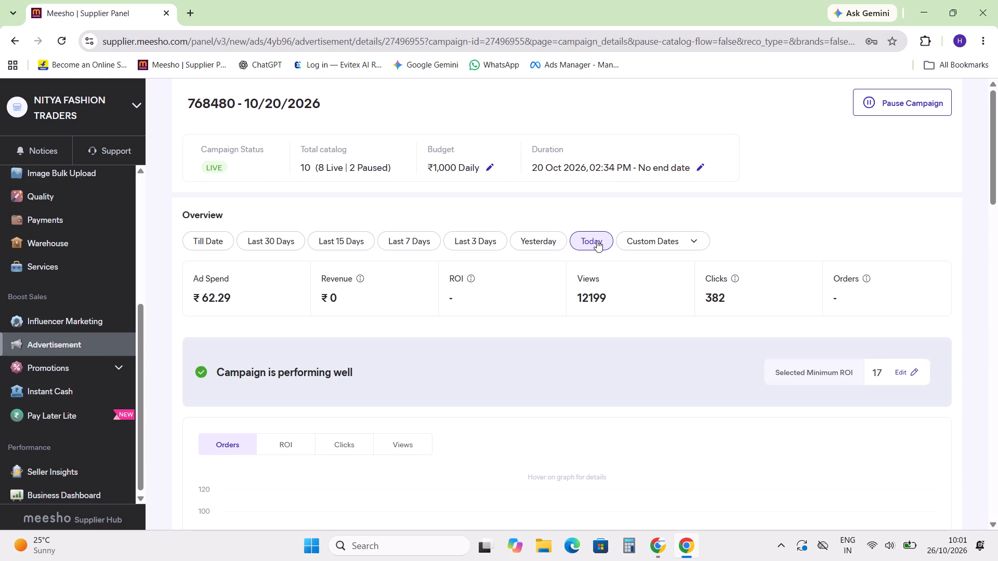
{"action": "left_click", "coordinate": [556, 240]}
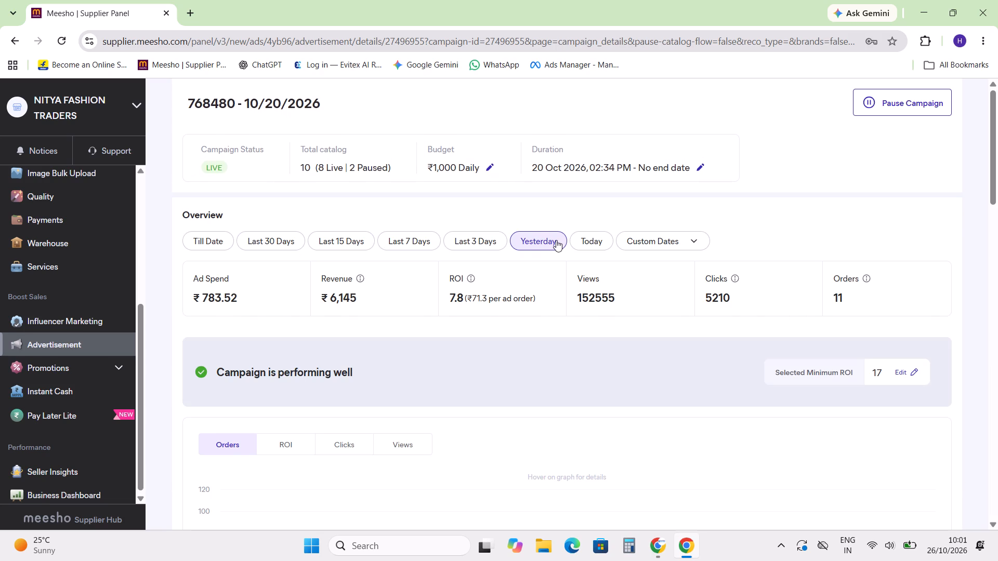
{"action": "scroll", "coordinate": [300, 263], "scroll_direction": "down", "scroll_amount": 7}
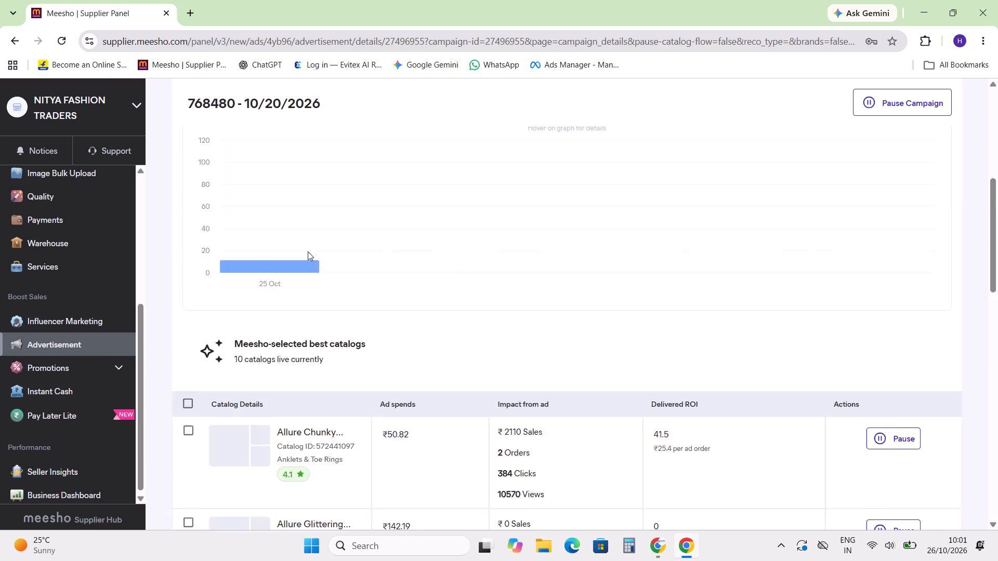
{"action": "scroll", "coordinate": [518, 189], "scroll_direction": "down", "scroll_amount": 7}
{"action": "scroll", "coordinate": [540, 189], "scroll_direction": "down", "scroll_amount": 18}
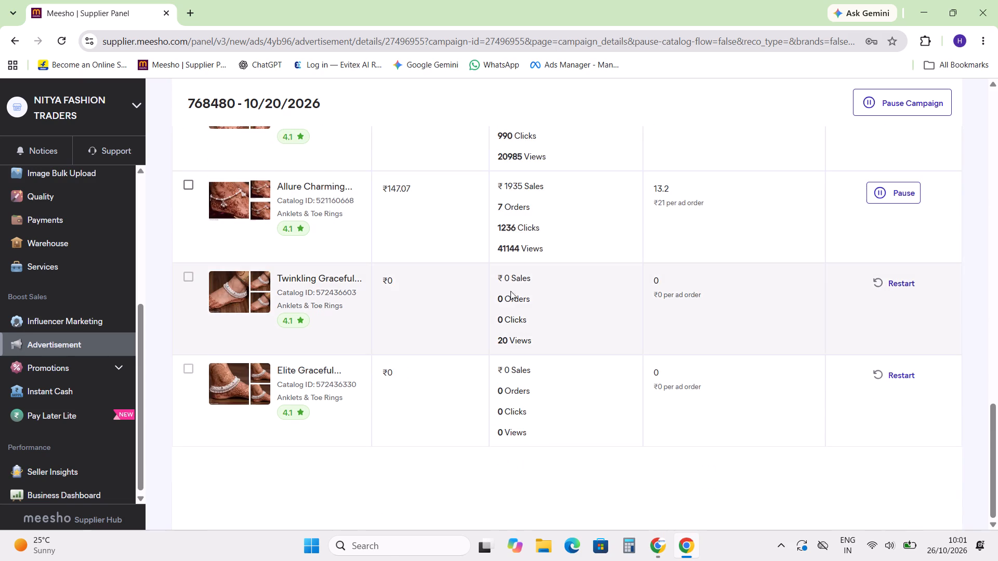
{"action": "scroll", "coordinate": [493, 302], "scroll_direction": "up", "scroll_amount": 18}
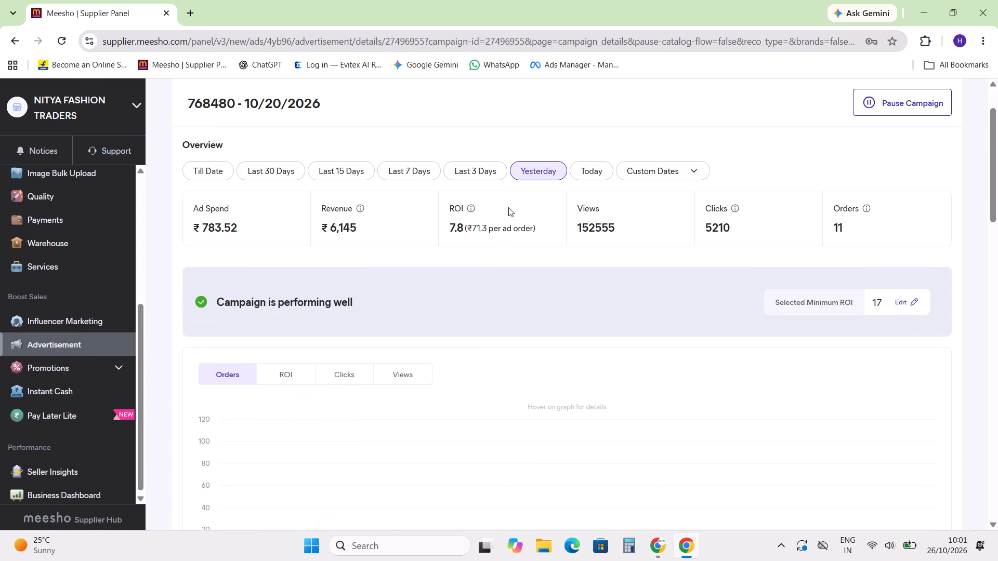
Show the campaign's last 3 days and examine each catalog's ad spend, sales, orders and delivered ROI.
{"action": "left_click", "coordinate": [485, 173]}
{"action": "scroll", "coordinate": [609, 227], "scroll_direction": "down", "scroll_amount": 9}
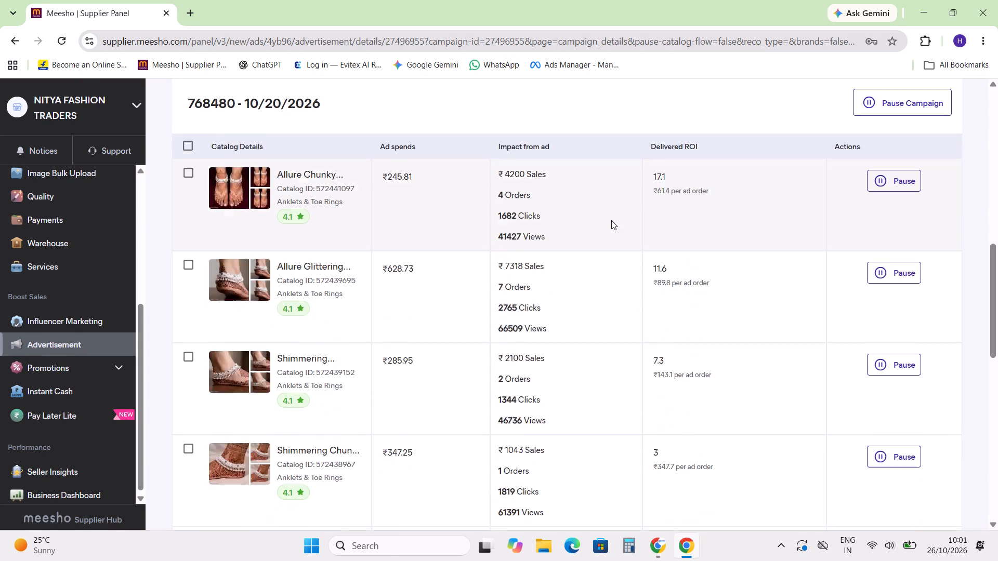
{"action": "scroll", "coordinate": [611, 220], "scroll_direction": "down", "scroll_amount": 5}
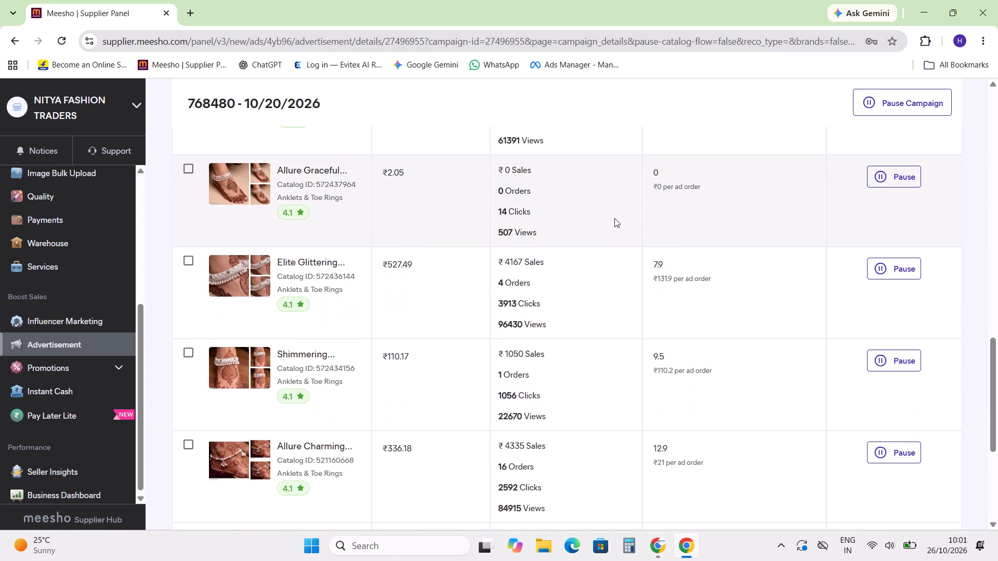
{"action": "scroll", "coordinate": [614, 218], "scroll_direction": "down", "scroll_amount": 2}
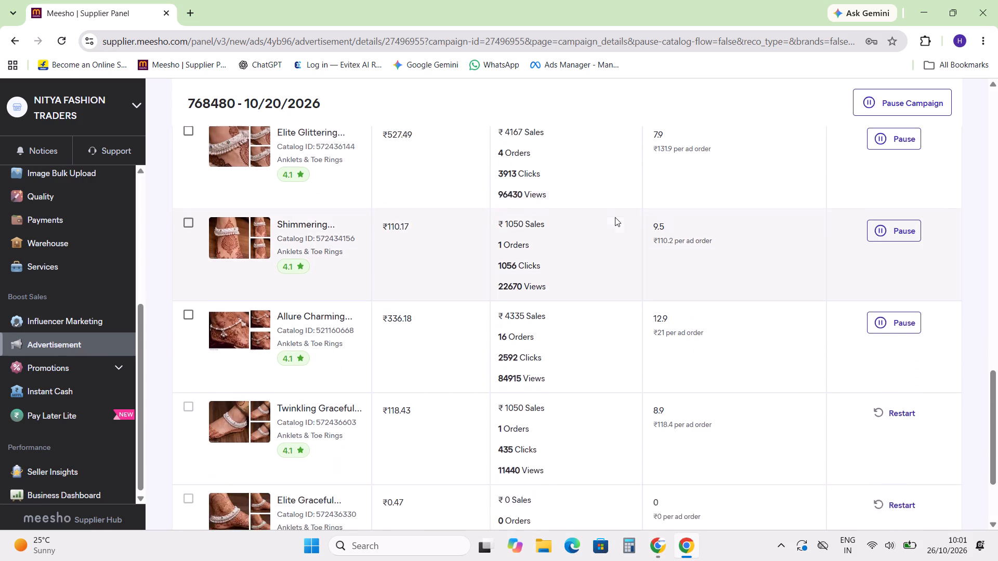
{"action": "scroll", "coordinate": [615, 217], "scroll_direction": "down", "scroll_amount": 2}
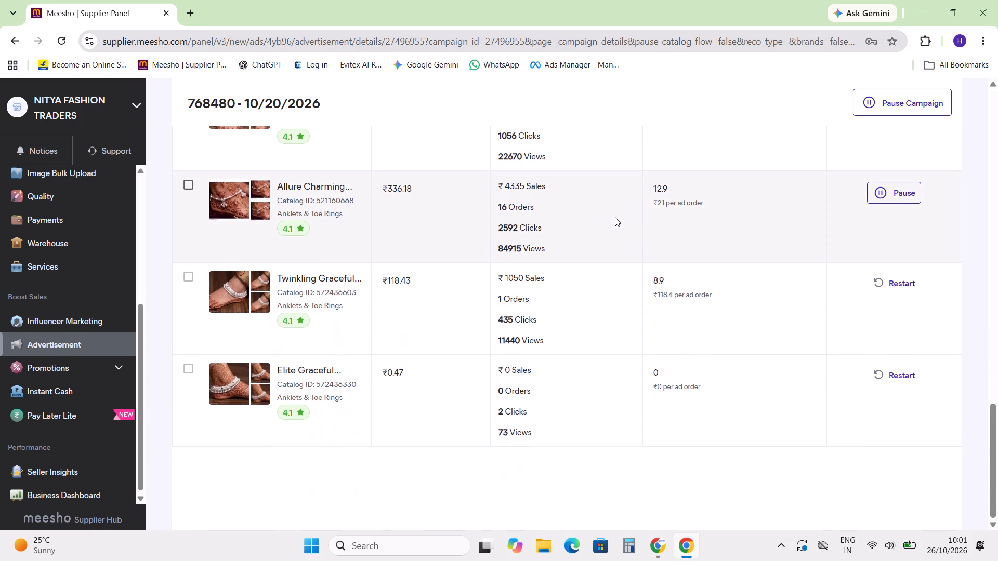
Pause the Shimmering Chunky catalog with ID 572438967, giving the reason "I want higher ROI".
{"action": "scroll", "coordinate": [638, 265], "scroll_direction": "up", "scroll_amount": 4}
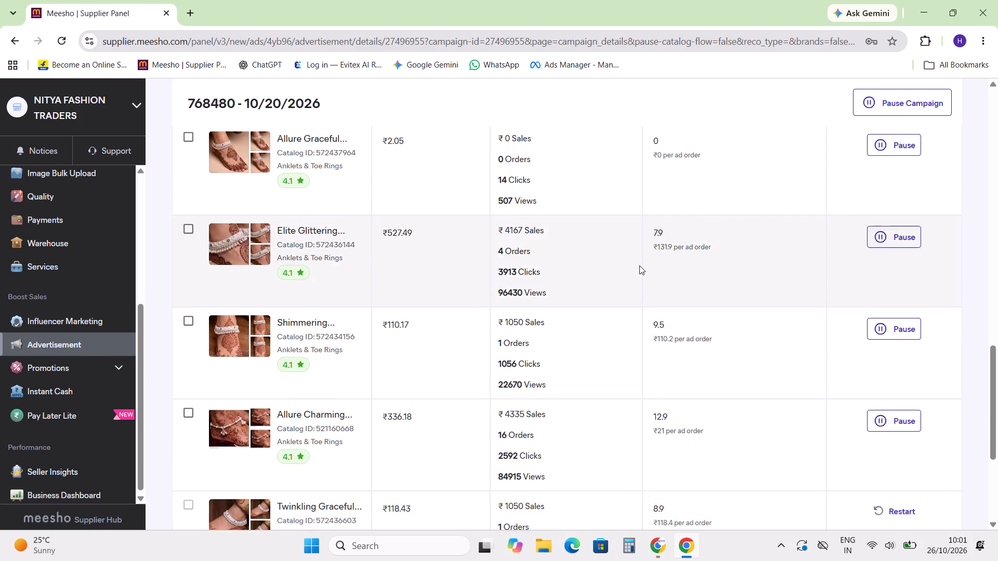
{"action": "scroll", "coordinate": [639, 265], "scroll_direction": "up", "scroll_amount": 3}
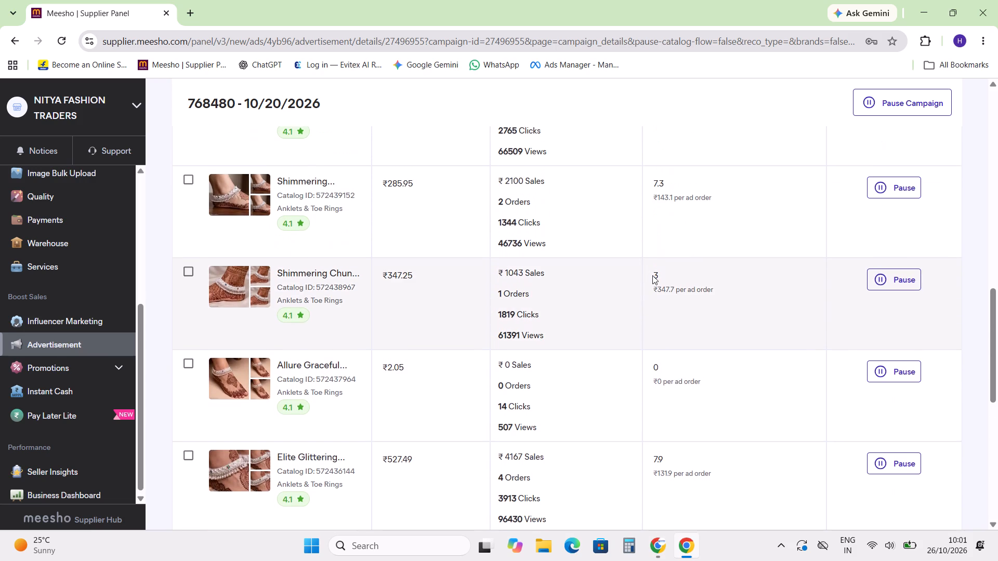
{"action": "left_click", "coordinate": [889, 283]}
{"action": "left_click", "coordinate": [543, 326]}
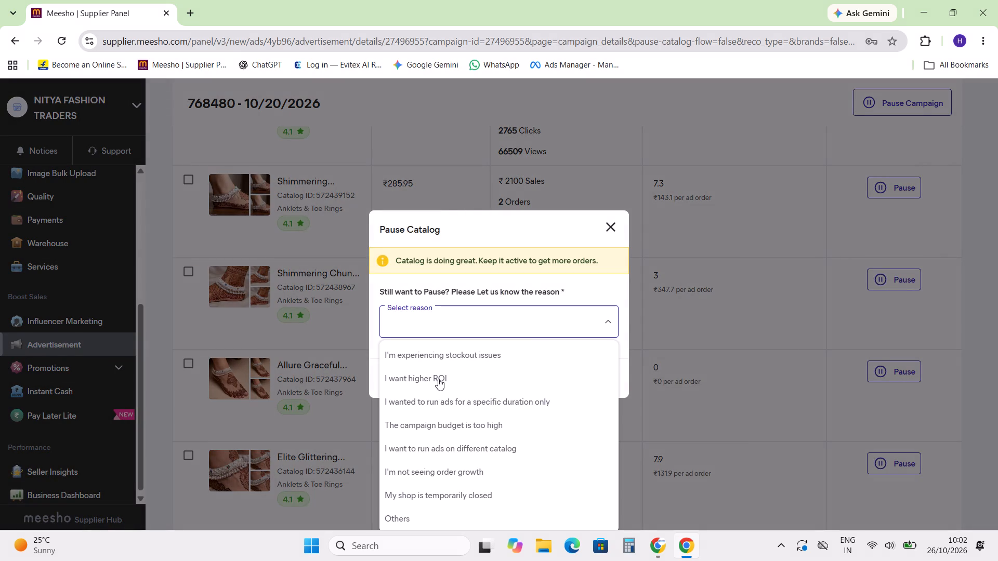
{"action": "left_click", "coordinate": [438, 378]}
{"action": "left_click", "coordinate": [585, 377]}
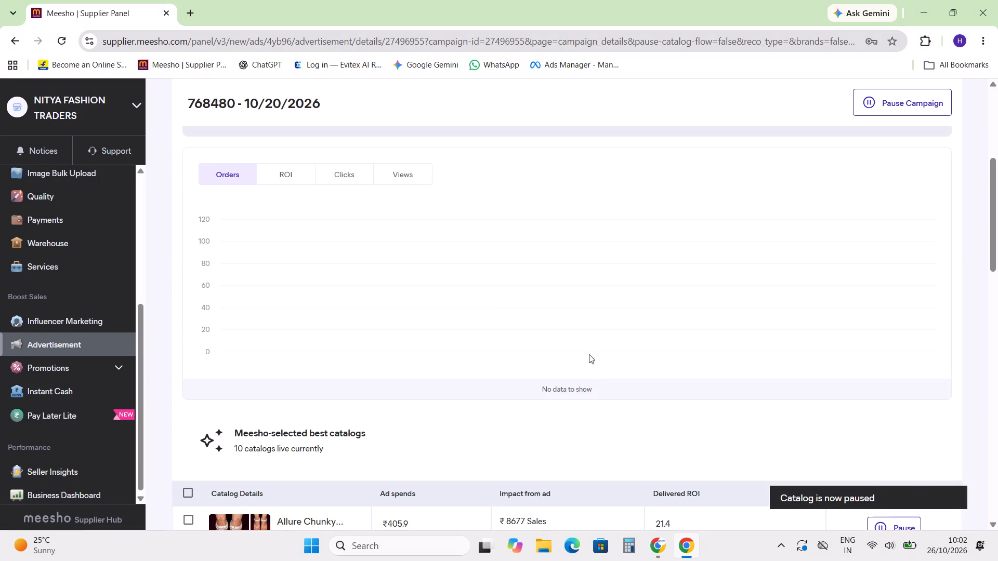
Examine the 10/20/2026 campaign's overview and its remaining catalogs' ad spend, orders and delivered ROI.
{"action": "scroll", "coordinate": [604, 250], "scroll_direction": "down", "scroll_amount": 6}
{"action": "scroll", "coordinate": [604, 235], "scroll_direction": "up", "scroll_amount": 12}
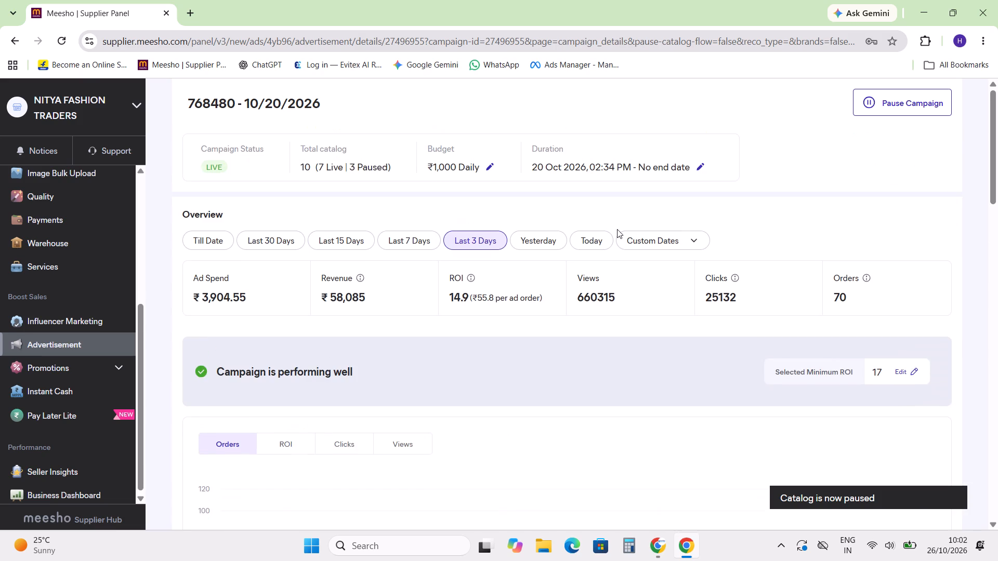
{"action": "scroll", "coordinate": [618, 229], "scroll_direction": "down", "scroll_amount": 10}
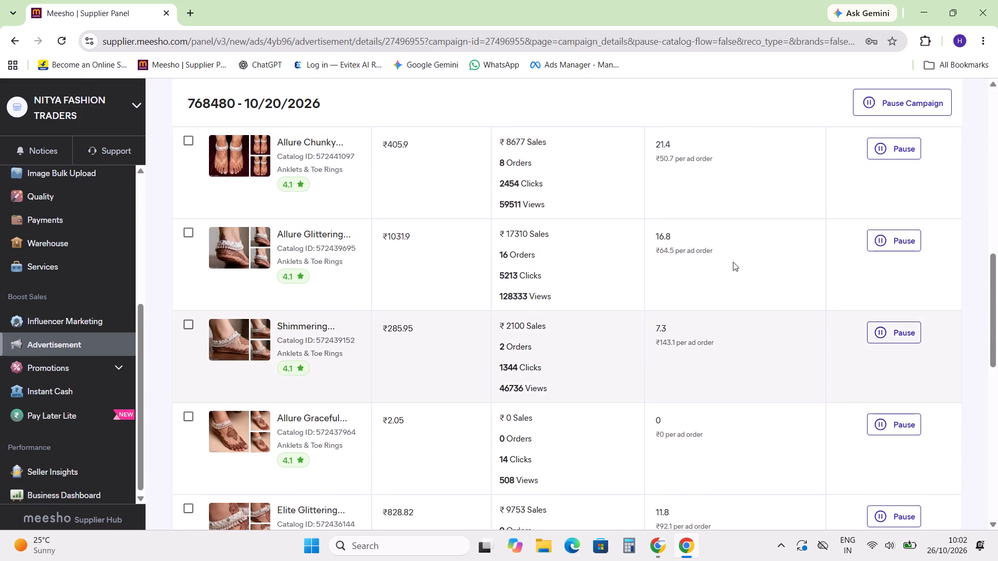
{"action": "scroll", "coordinate": [729, 261], "scroll_direction": "down", "scroll_amount": 2}
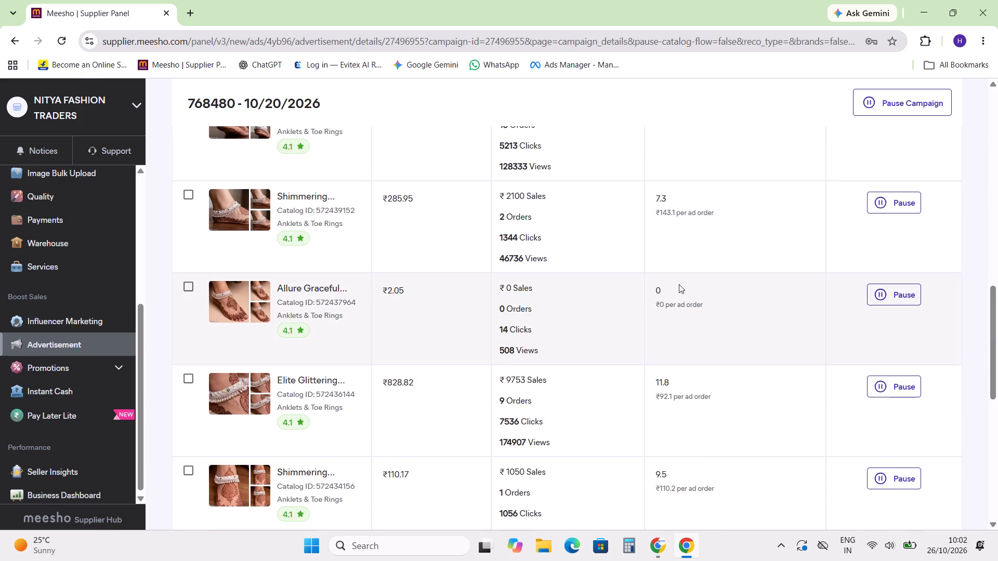
{"action": "scroll", "coordinate": [679, 284], "scroll_direction": "down", "scroll_amount": 9}
{"action": "scroll", "coordinate": [695, 371], "scroll_direction": "up", "scroll_amount": 6}
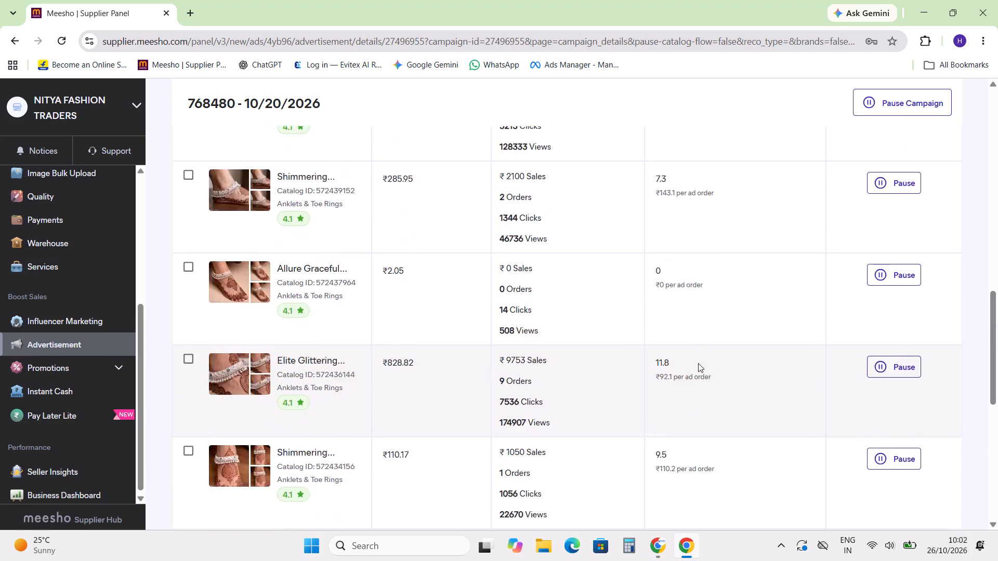
{"action": "scroll", "coordinate": [698, 363], "scroll_direction": "up", "scroll_amount": 7}
{"action": "scroll", "coordinate": [701, 358], "scroll_direction": "down", "scroll_amount": 1}
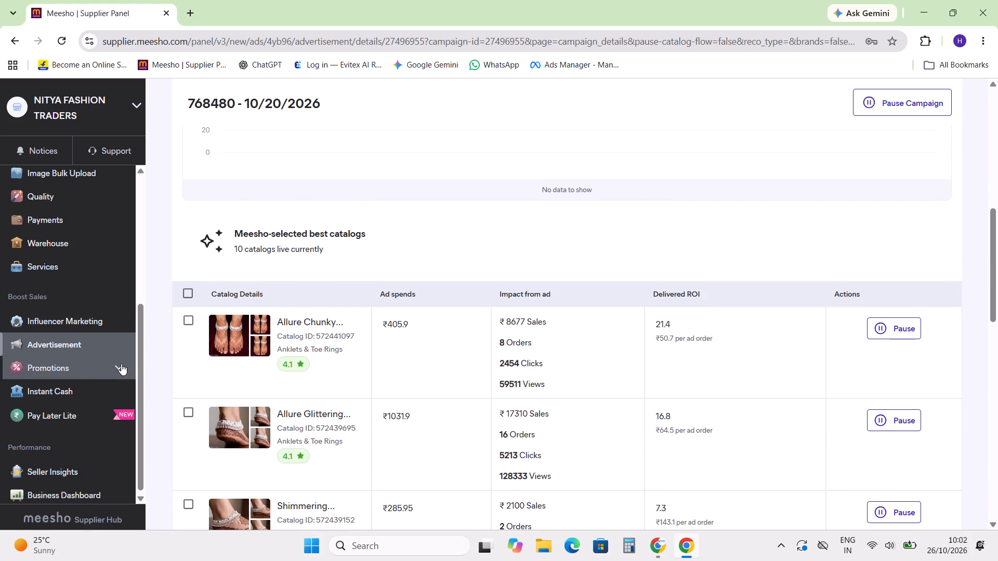
Open the details of the live 10/23/2026 campaign from the advertisement overview and examine its five catalogs' last-3-day performance.
{"action": "left_click", "coordinate": [110, 348]}
{"action": "scroll", "coordinate": [542, 239], "scroll_direction": "down", "scroll_amount": 4}
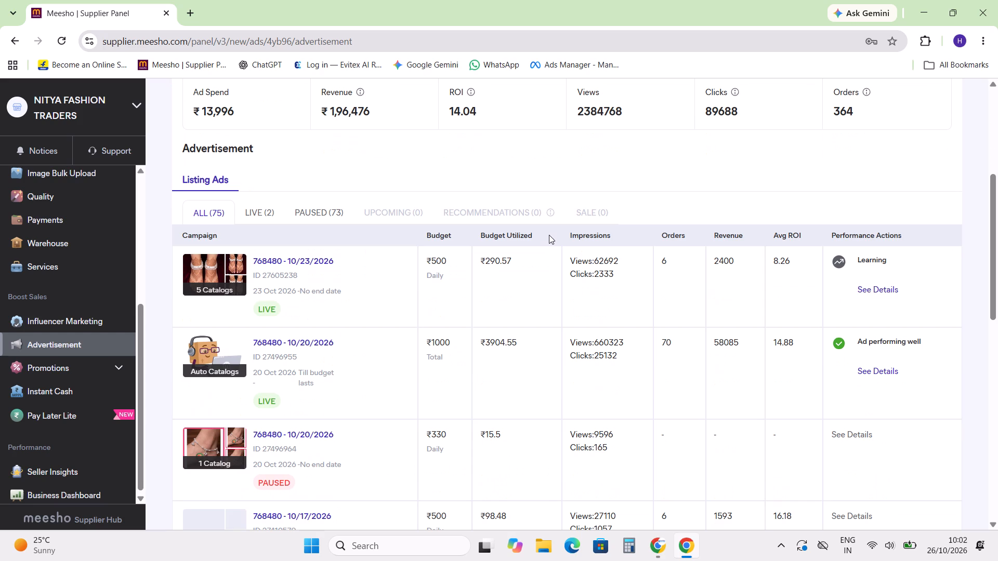
{"action": "left_click", "coordinate": [875, 289]}
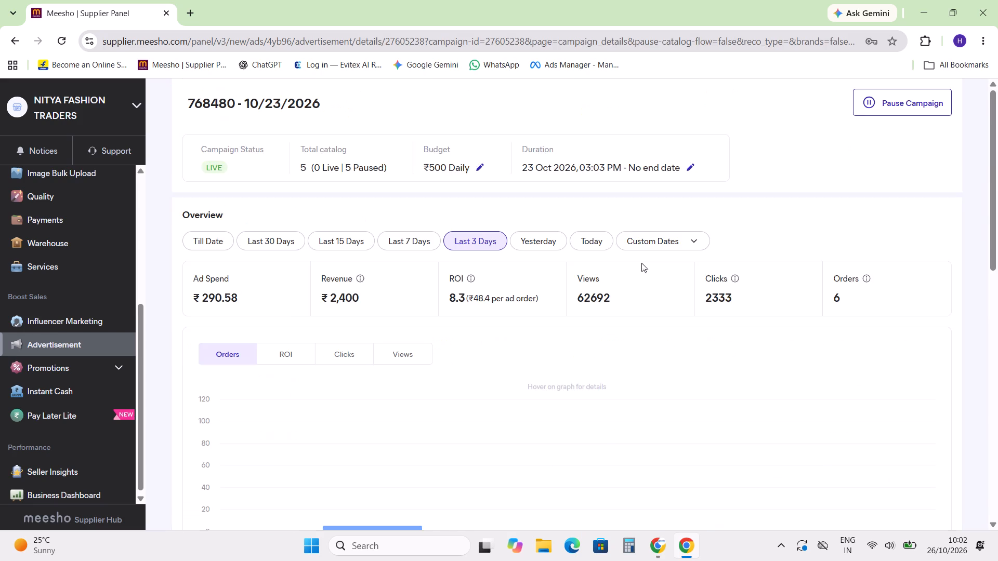
{"action": "scroll", "coordinate": [641, 226], "scroll_direction": "down", "scroll_amount": 9}
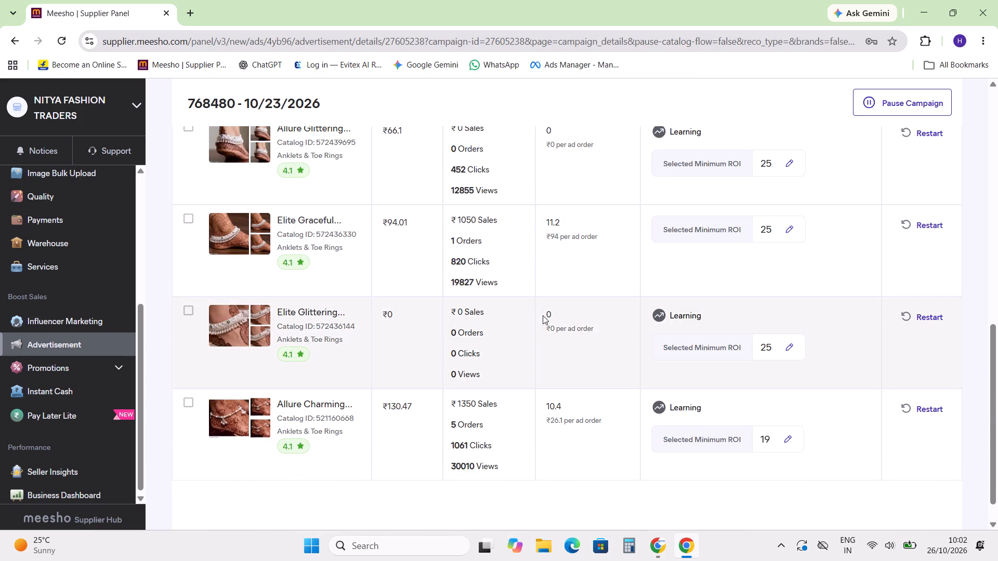
{"action": "scroll", "coordinate": [547, 331], "scroll_direction": "up", "scroll_amount": 3}
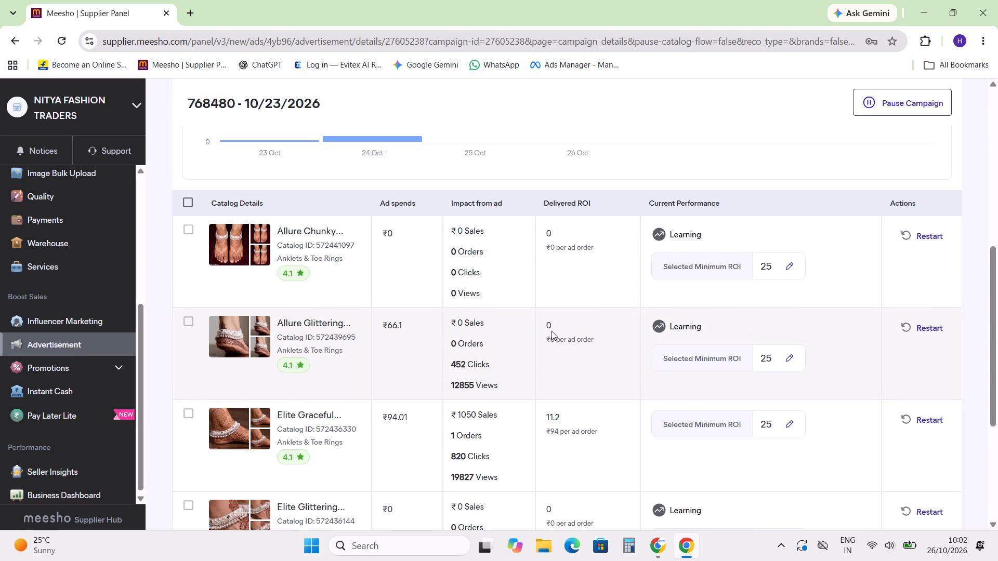
{"action": "scroll", "coordinate": [551, 331], "scroll_direction": "up", "scroll_amount": 3}
{"action": "scroll", "coordinate": [448, 257], "scroll_direction": "up", "scroll_amount": 3}
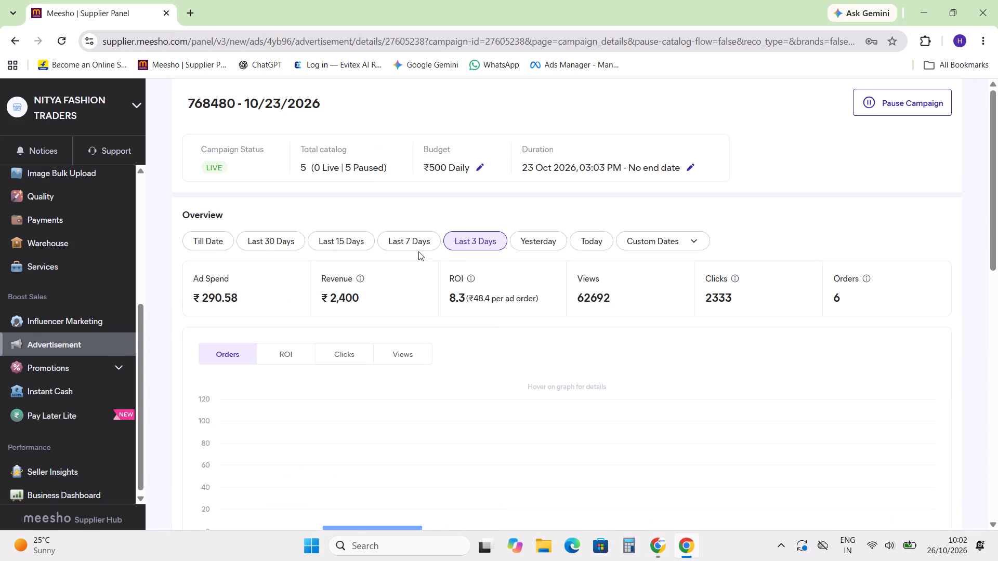
Show the 10/23/2026 campaign's last 7 days and examine each catalog's ad spend, orders and delivered ROI.
{"action": "left_click", "coordinate": [417, 244]}
{"action": "scroll", "coordinate": [532, 262], "scroll_direction": "down", "scroll_amount": 6}
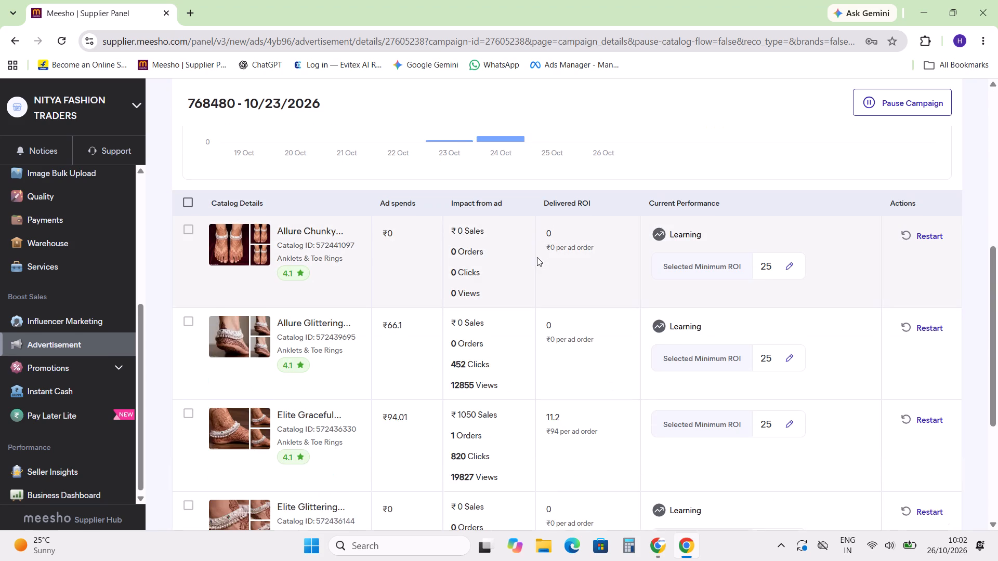
{"action": "scroll", "coordinate": [537, 257], "scroll_direction": "down", "scroll_amount": 1}
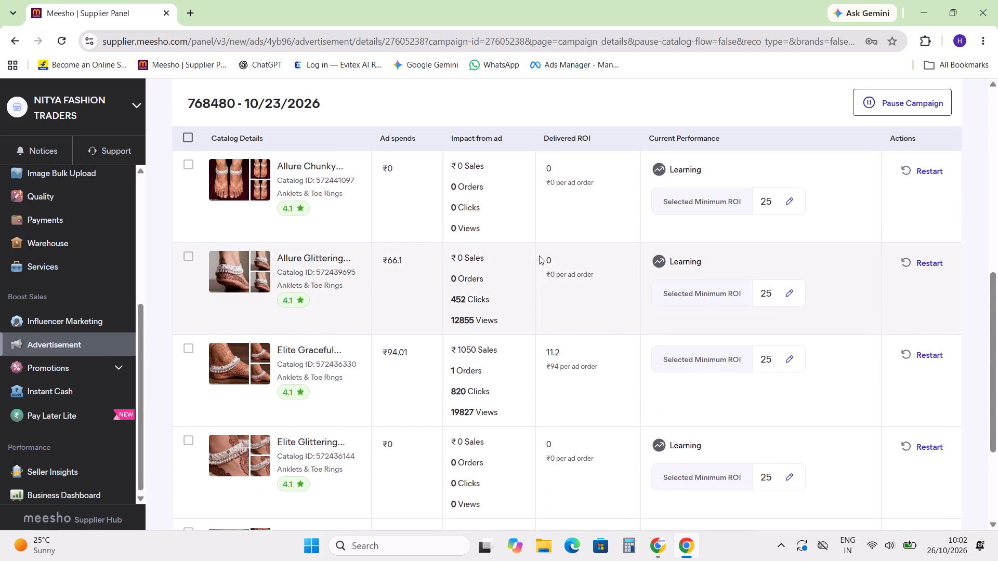
{"action": "scroll", "coordinate": [539, 256], "scroll_direction": "down", "scroll_amount": 2}
{"action": "scroll", "coordinate": [539, 256], "scroll_direction": "up", "scroll_amount": 1}
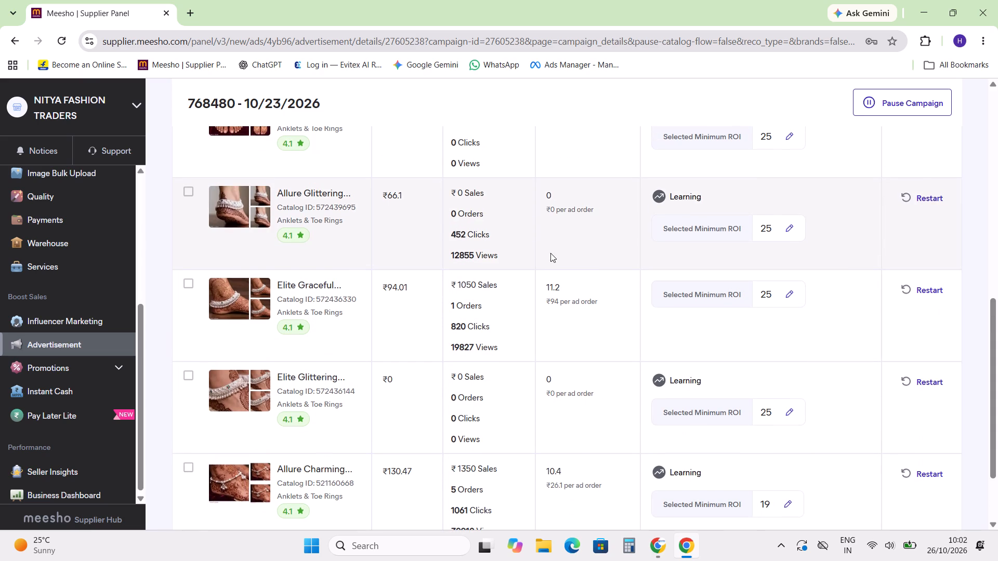
{"action": "scroll", "coordinate": [553, 251], "scroll_direction": "down", "scroll_amount": 2}
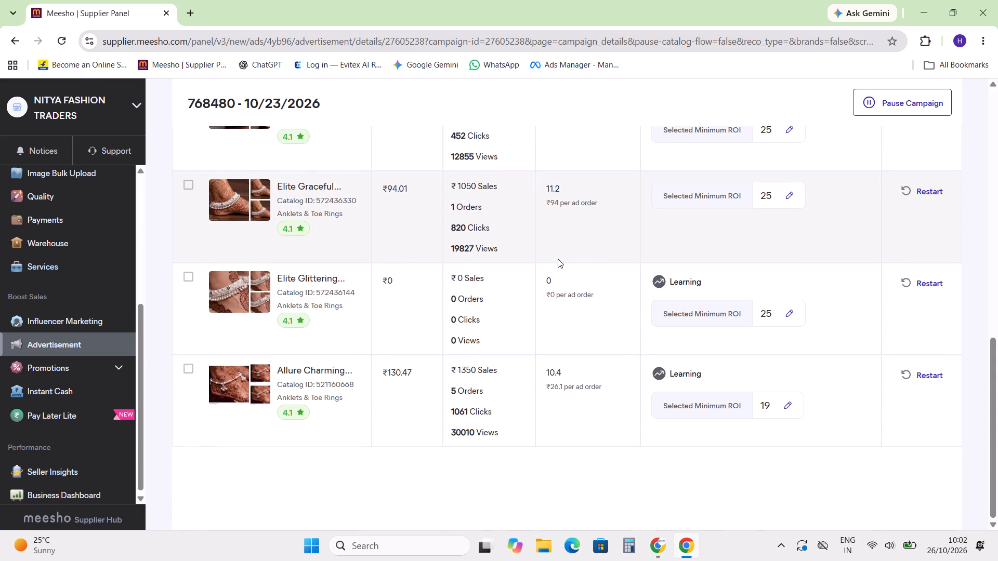
{"action": "scroll", "coordinate": [558, 259], "scroll_direction": "up", "scroll_amount": 4}
Leave the campaign details, open the seller's orders and look through the pending orders list.
{"action": "left_click", "coordinate": [103, 345]}
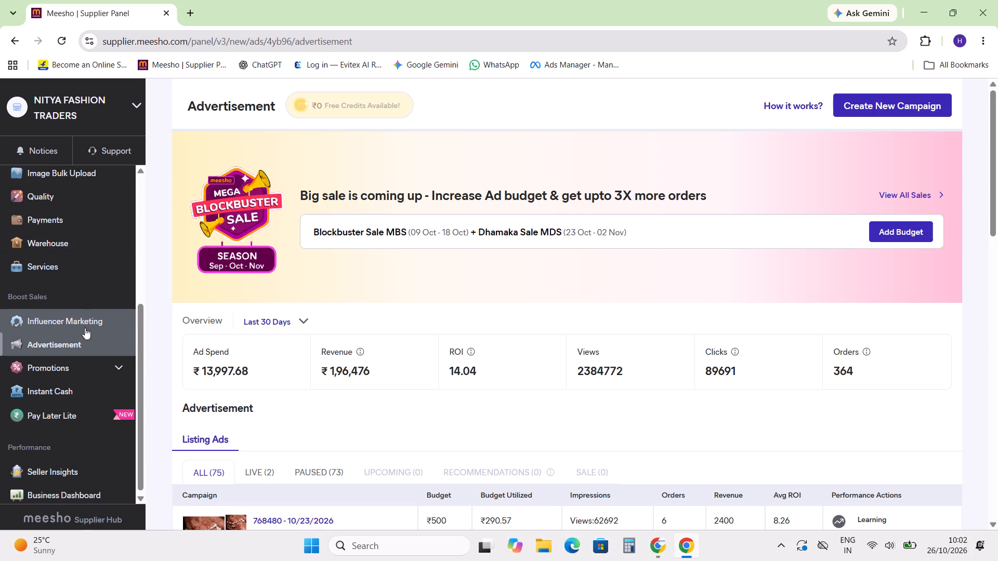
{"action": "scroll", "coordinate": [77, 350], "scroll_direction": "up", "scroll_amount": 3}
{"action": "left_click", "coordinate": [71, 211]}
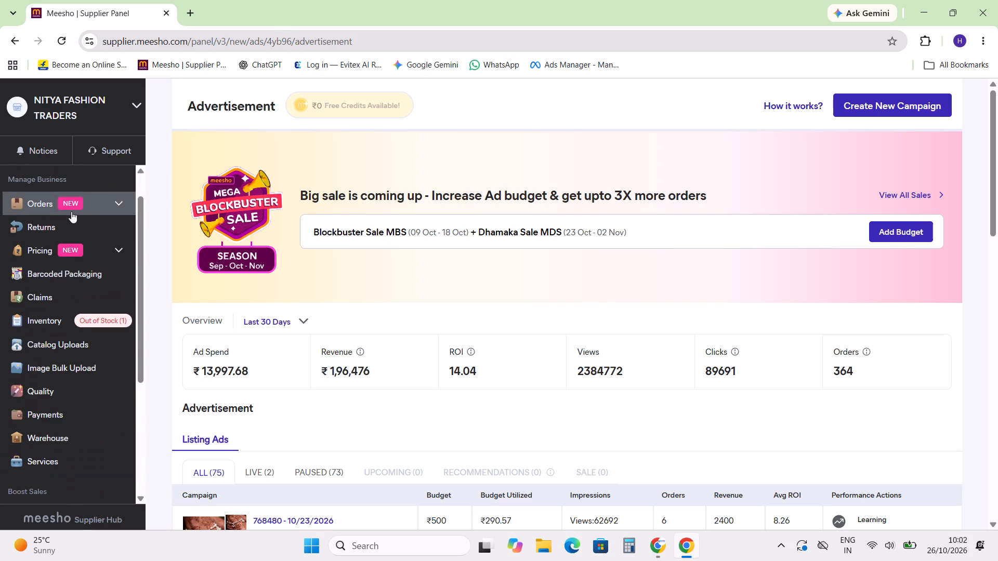
{"action": "scroll", "coordinate": [234, 250], "scroll_direction": "down", "scroll_amount": 7}
{"action": "scroll", "coordinate": [319, 333], "scroll_direction": "down", "scroll_amount": 9}
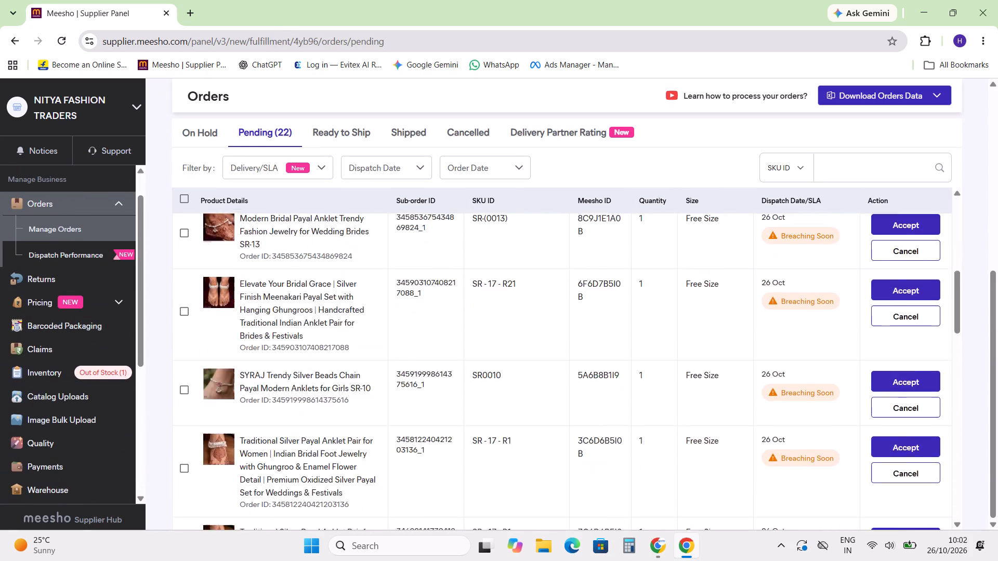
{"action": "scroll", "coordinate": [299, 346], "scroll_direction": "down", "scroll_amount": 20}
{"action": "scroll", "coordinate": [299, 346], "scroll_direction": "down", "scroll_amount": 12}
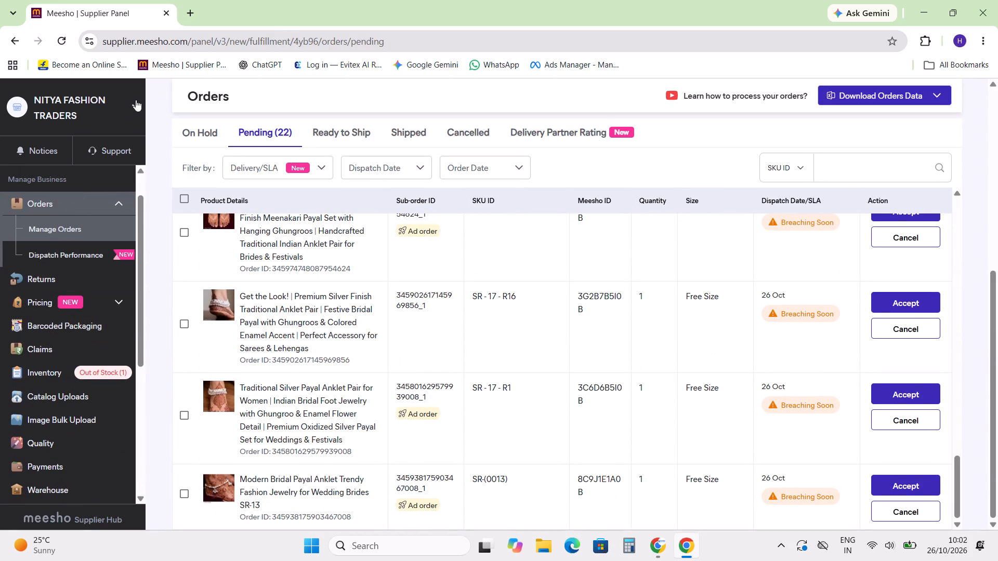
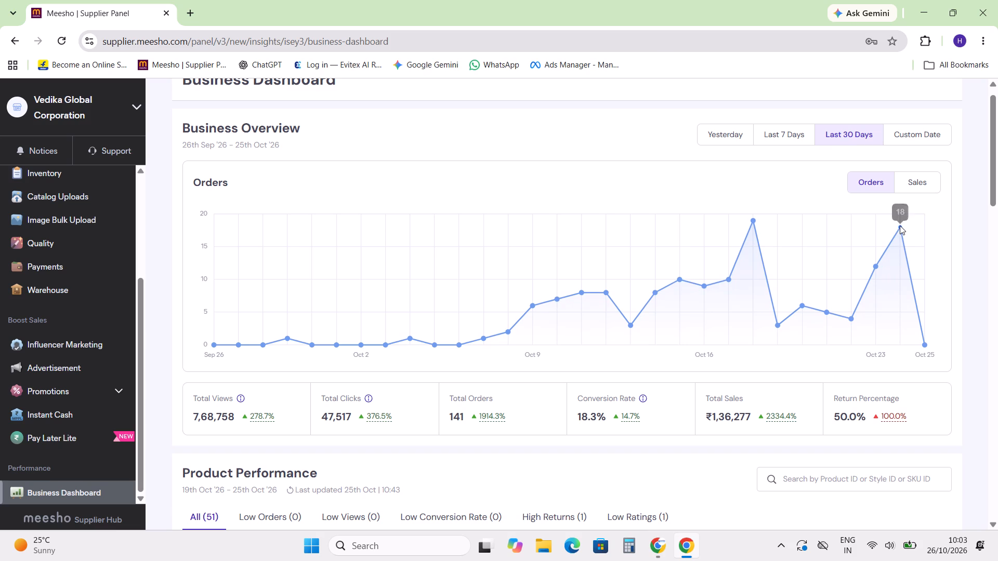
Examine the views, orders, conversions and returns of the listed products in the business dashboard's Product Performance table.
{"action": "scroll", "coordinate": [484, 265], "scroll_direction": "down", "scroll_amount": 6}
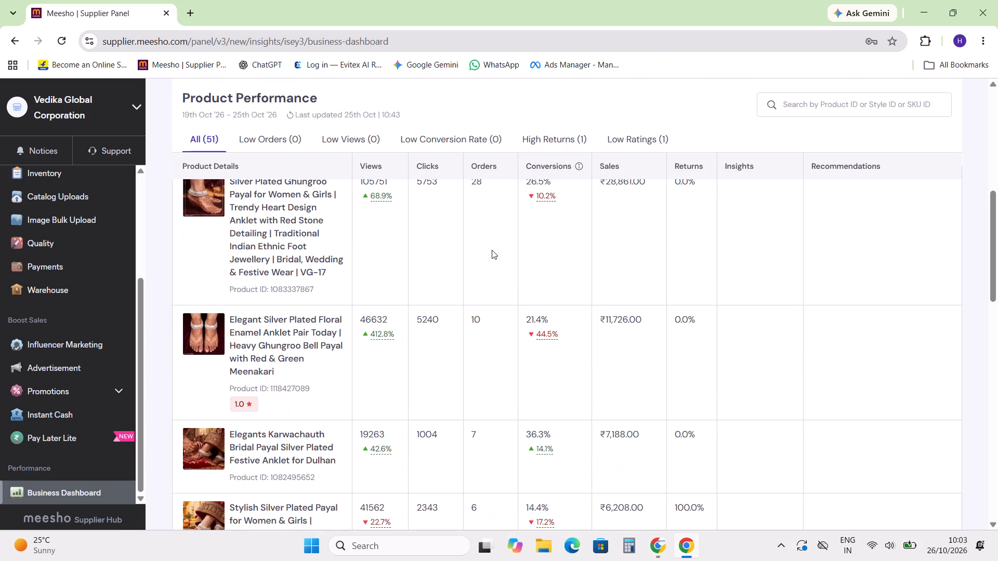
{"action": "scroll", "coordinate": [492, 250], "scroll_direction": "up", "scroll_amount": 2}
{"action": "scroll", "coordinate": [501, 180], "scroll_direction": "down", "scroll_amount": 2}
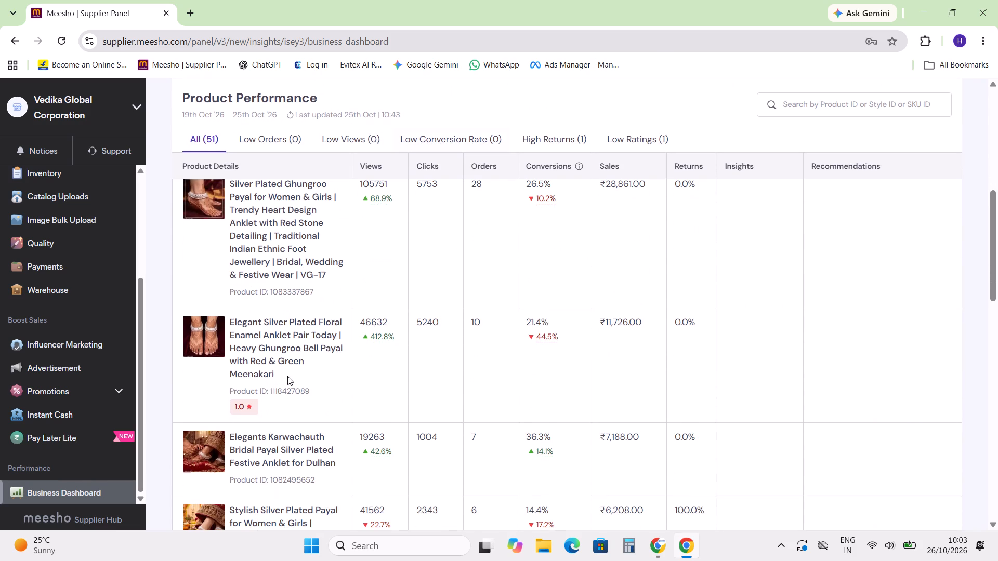
{"action": "scroll", "coordinate": [309, 364], "scroll_direction": "down", "scroll_amount": 4}
Open the live six-catalog 10/22/2026 campaign from the advertisements, examine its catalogs' ad spend, orders and ROI, and return to the campaign list.
{"action": "left_click", "coordinate": [97, 369]}
{"action": "scroll", "coordinate": [546, 242], "scroll_direction": "down", "scroll_amount": 5}
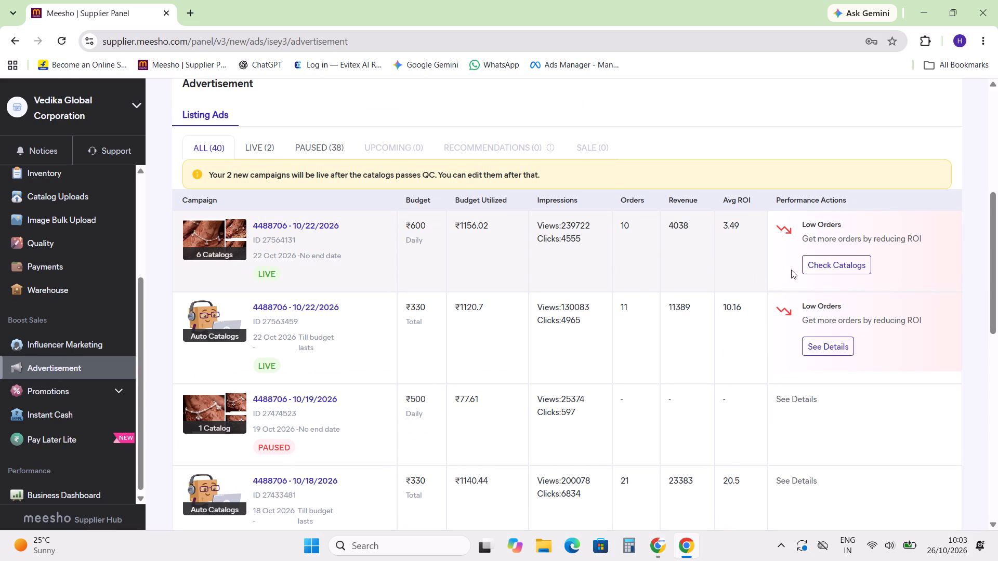
{"action": "left_click", "coordinate": [837, 264]}
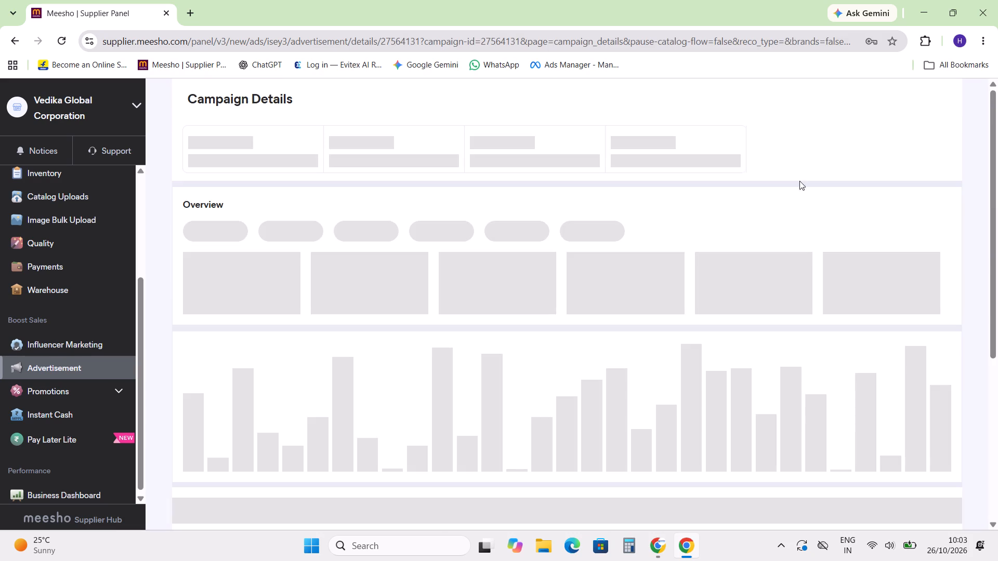
{"action": "scroll", "coordinate": [642, 243], "scroll_direction": "down", "scroll_amount": 6}
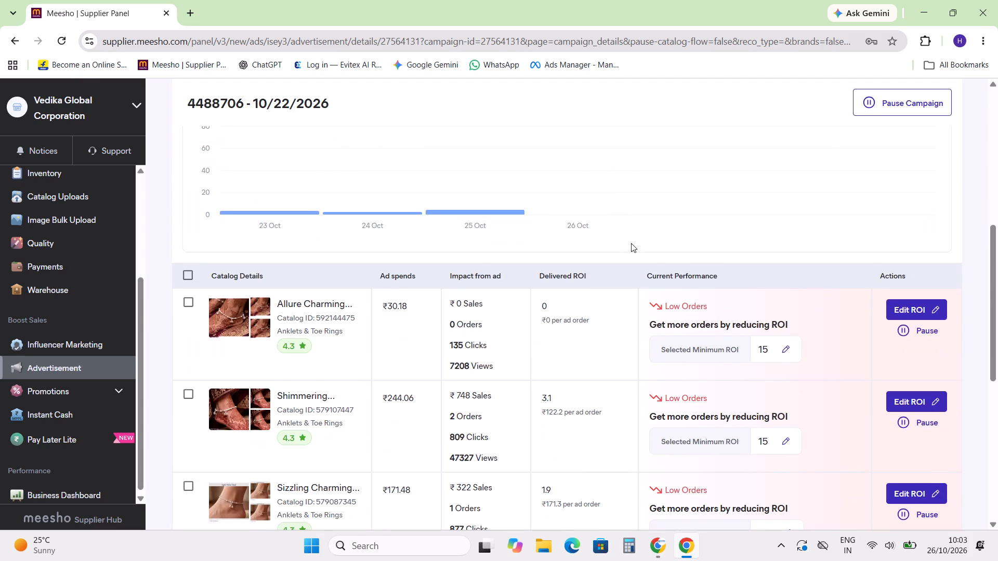
{"action": "scroll", "coordinate": [631, 243], "scroll_direction": "down", "scroll_amount": 9}
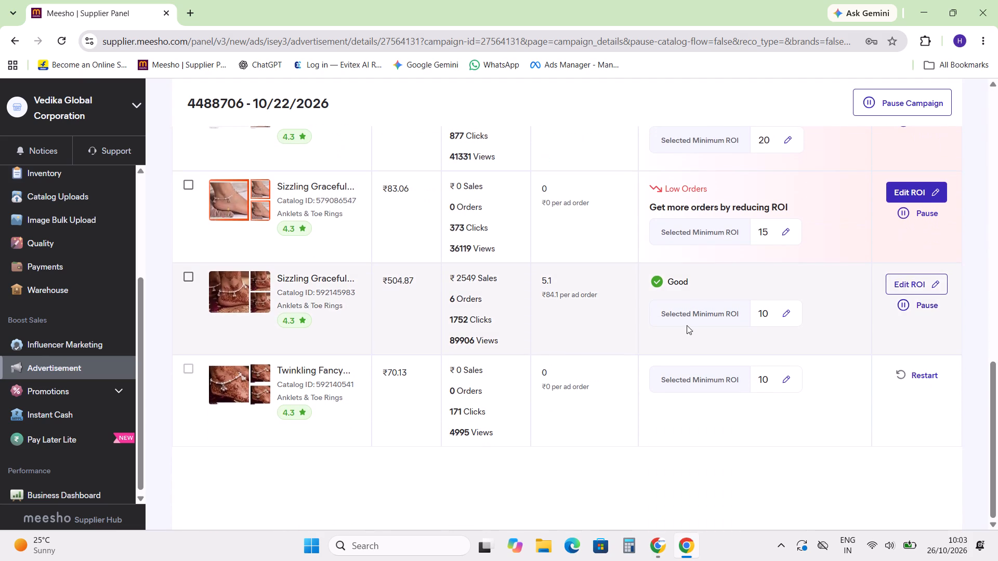
{"action": "scroll", "coordinate": [685, 333], "scroll_direction": "up", "scroll_amount": 14}
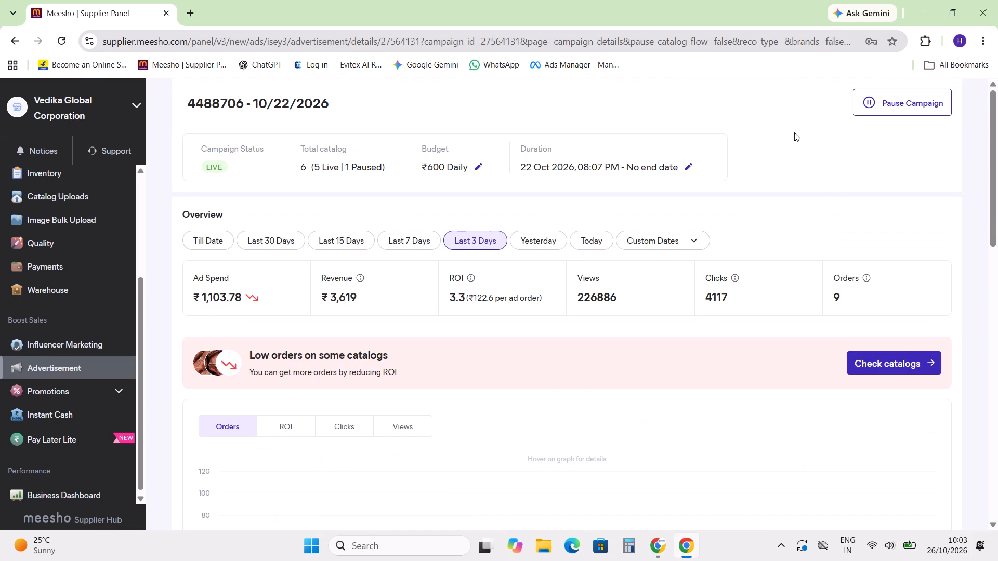
{"action": "left_click", "coordinate": [99, 360]}
{"action": "scroll", "coordinate": [564, 203], "scroll_direction": "down", "scroll_amount": 6}
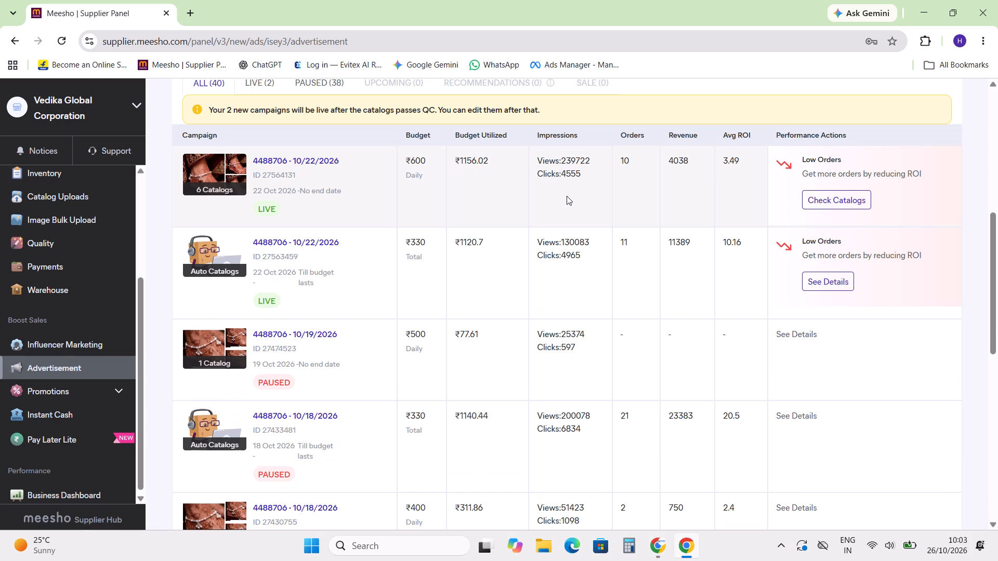
Open the seller's orders and look through the pending and ready-to-ship lists.
{"action": "scroll", "coordinate": [44, 226], "scroll_direction": "up", "scroll_amount": 5}
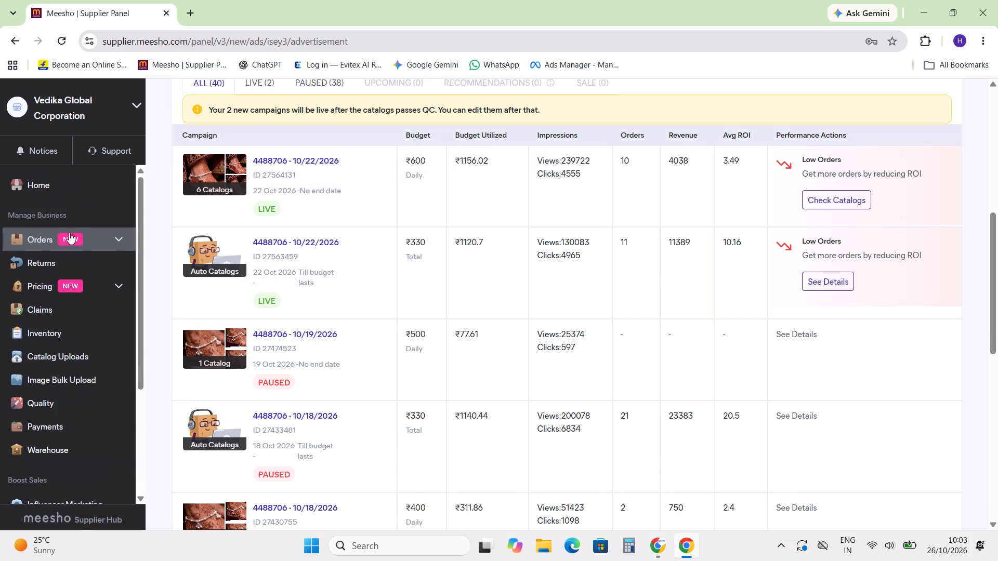
{"action": "left_click", "coordinate": [69, 233]}
{"action": "scroll", "coordinate": [334, 194], "scroll_direction": "down", "scroll_amount": 20}
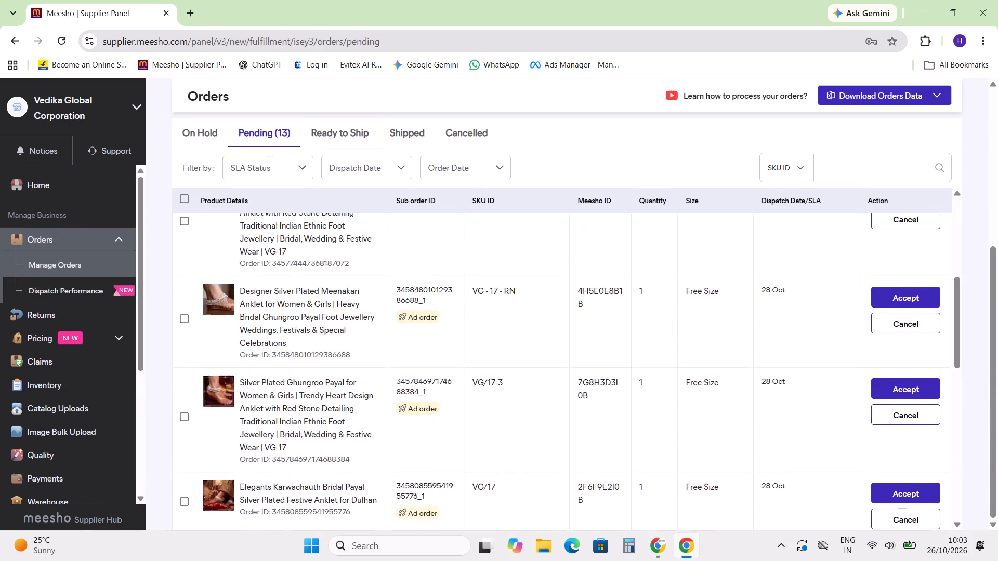
{"action": "scroll", "coordinate": [302, 326], "scroll_direction": "down", "scroll_amount": 20}
{"action": "left_click", "coordinate": [333, 138]}
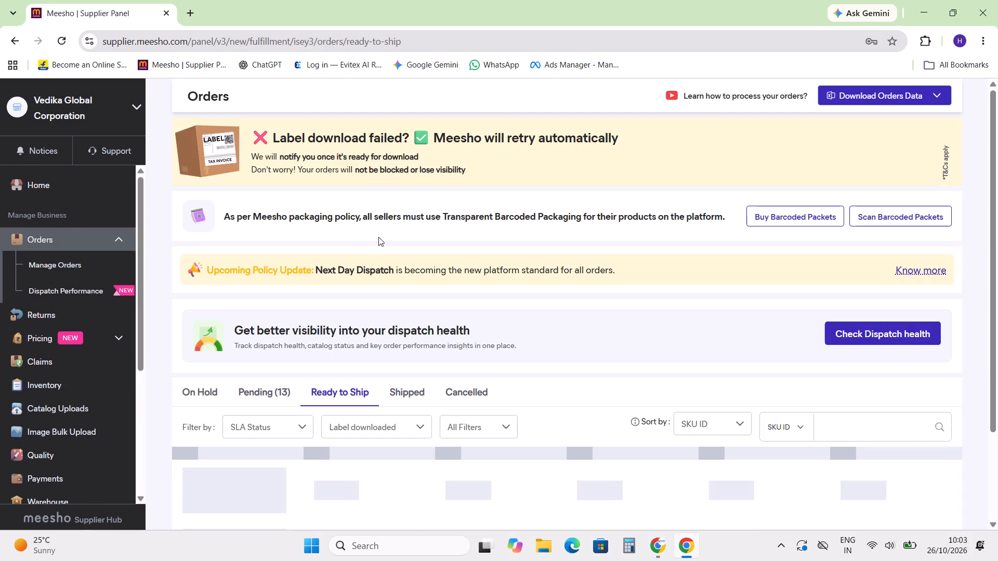
{"action": "scroll", "coordinate": [379, 230], "scroll_direction": "down", "scroll_amount": 6}
{"action": "scroll", "coordinate": [381, 234], "scroll_direction": "down", "scroll_amount": 18}
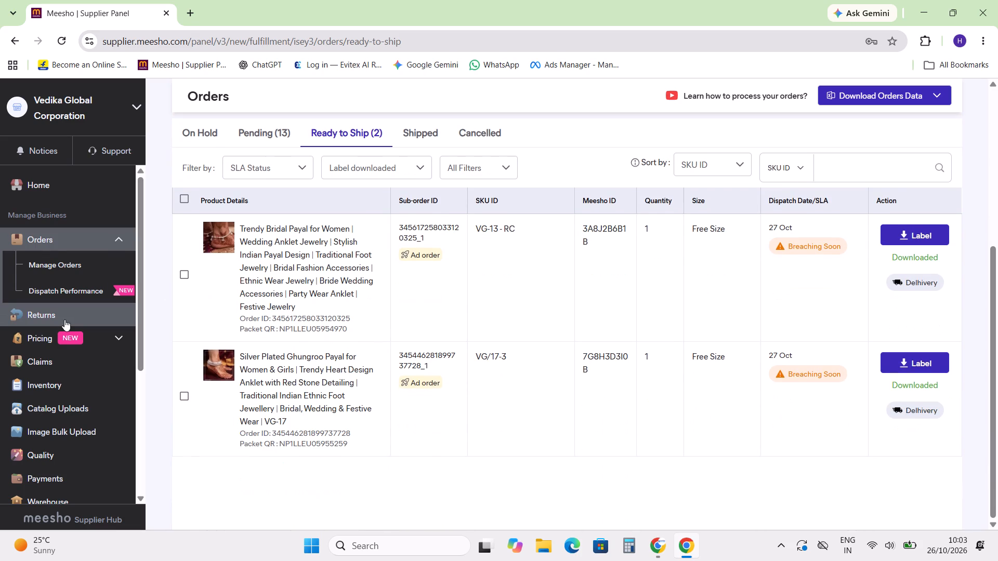
Open the seller's returns and examine the overview's return rates and product-wise return performance.
{"action": "left_click", "coordinate": [65, 319]}
{"action": "left_click", "coordinate": [279, 148]}
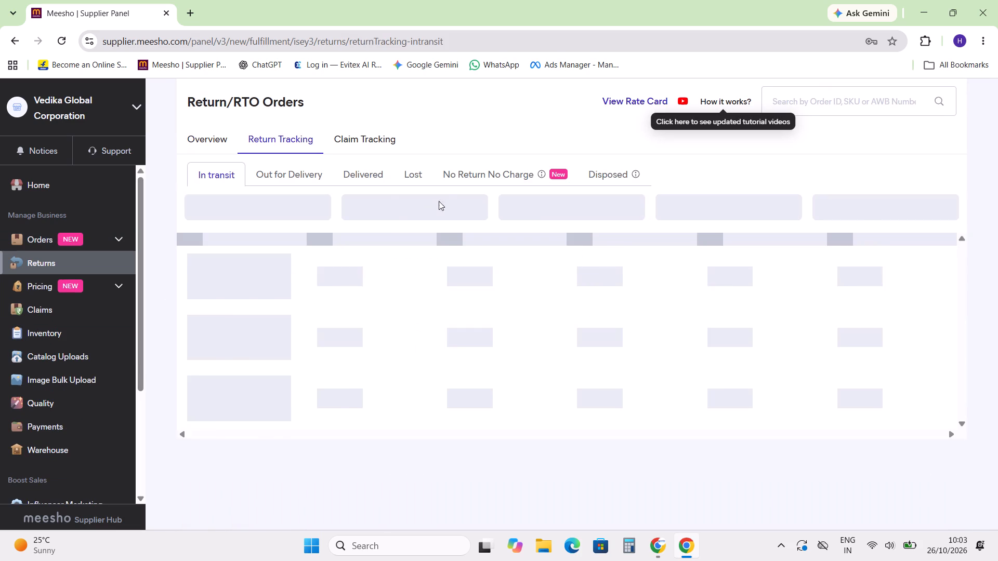
{"action": "left_click", "coordinate": [199, 138]}
{"action": "scroll", "coordinate": [491, 219], "scroll_direction": "down", "scroll_amount": 4}
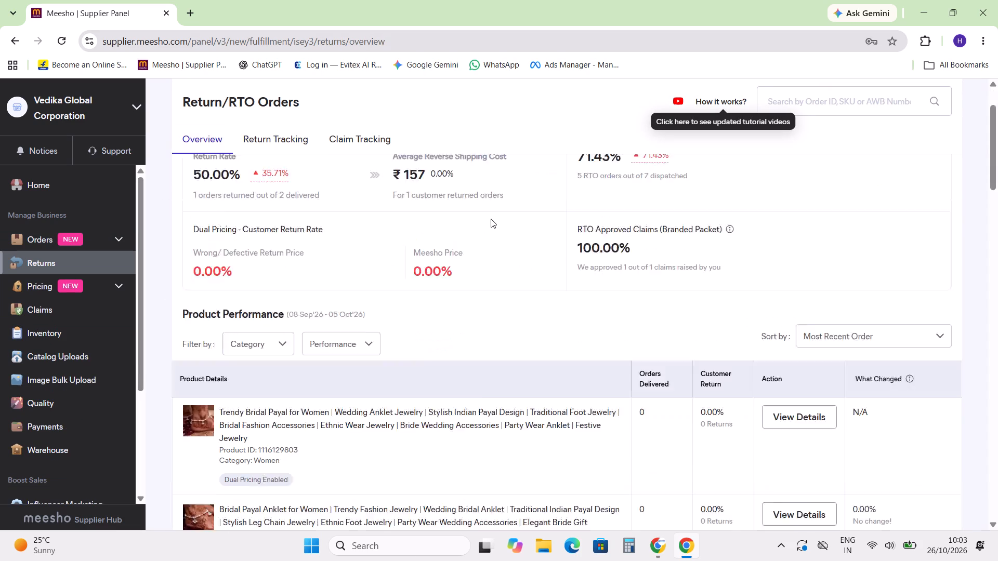
{"action": "scroll", "coordinate": [491, 219], "scroll_direction": "down", "scroll_amount": 2}
{"action": "scroll", "coordinate": [536, 270], "scroll_direction": "down", "scroll_amount": 20}
{"action": "scroll", "coordinate": [536, 270], "scroll_direction": "down", "scroll_amount": 9}
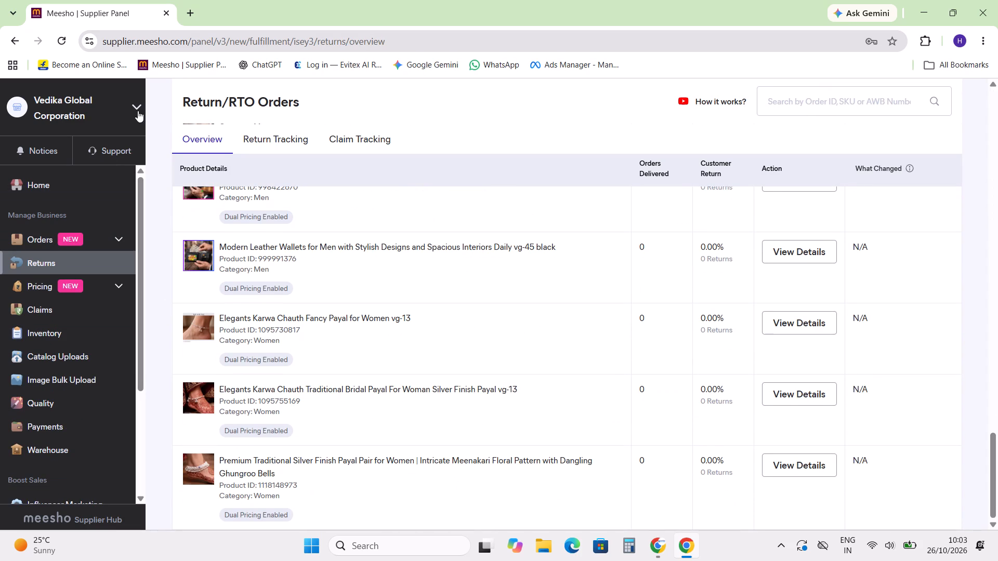
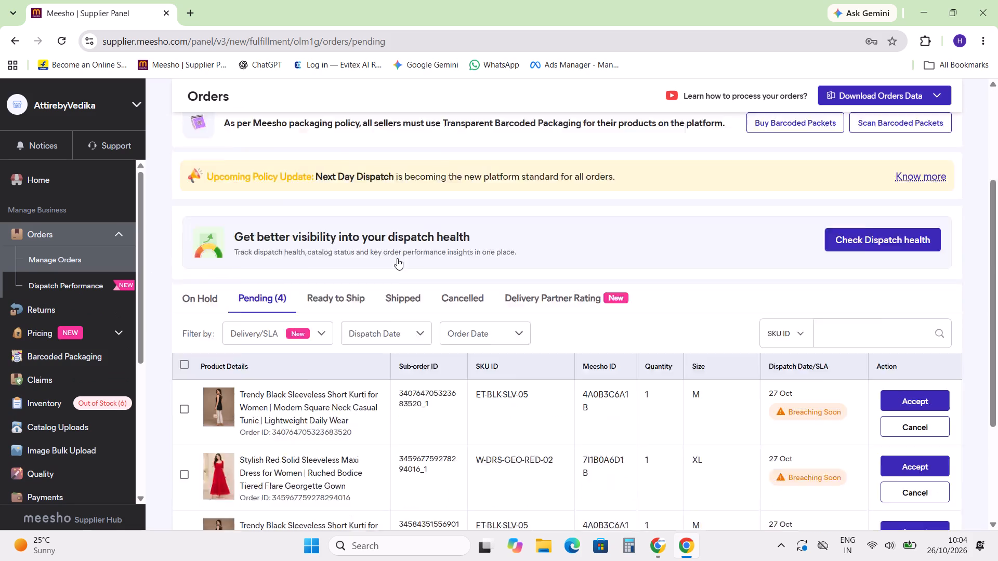
Look through the pending orders and examine the business overview for the last 30 days.
{"action": "scroll", "coordinate": [295, 322], "scroll_direction": "down", "scroll_amount": 14}
{"action": "scroll", "coordinate": [51, 431], "scroll_direction": "down", "scroll_amount": 12}
{"action": "left_click", "coordinate": [83, 489]}
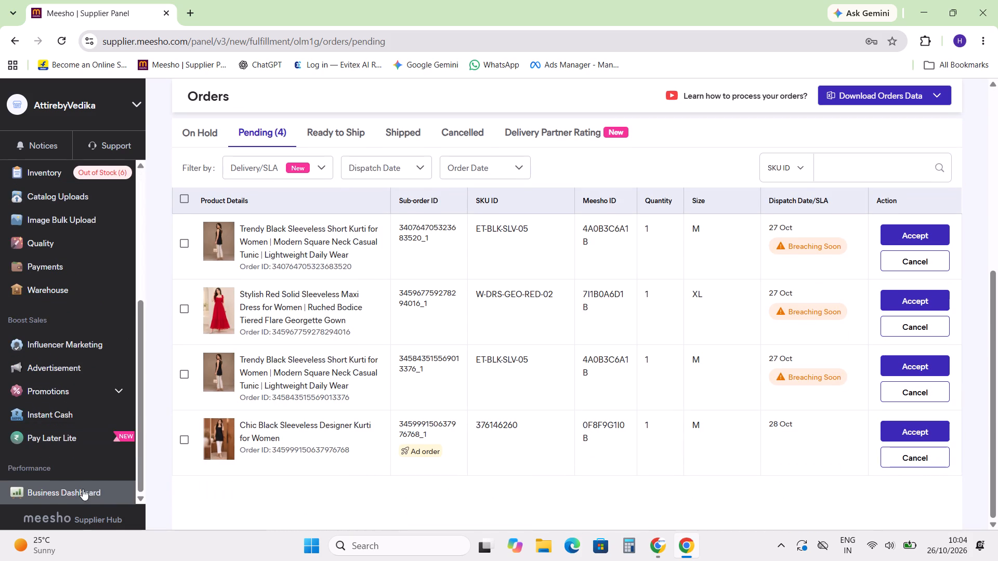
{"action": "left_click", "coordinate": [846, 156]}
{"action": "left_click", "coordinate": [849, 135]}
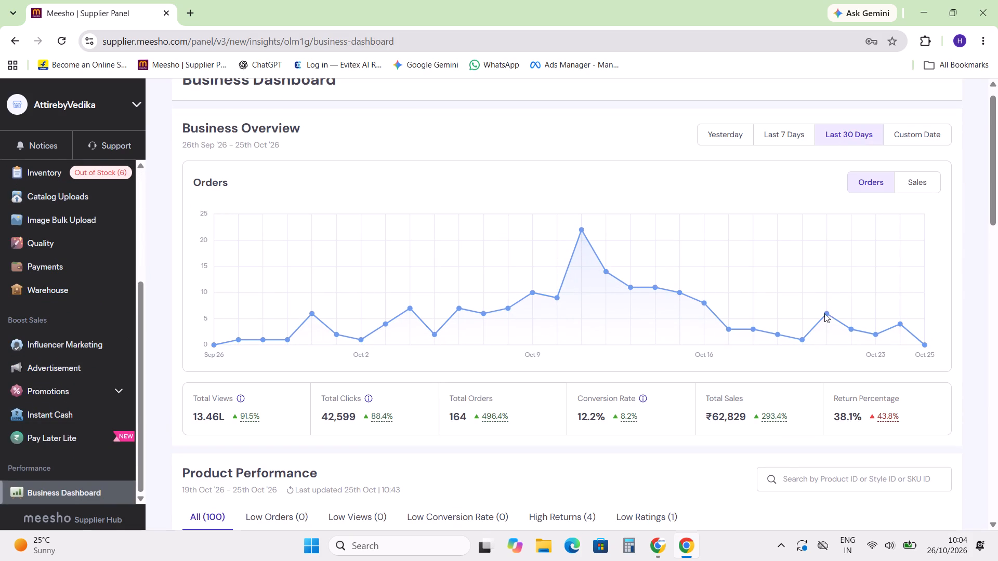
Open the live 19-catalog 10/19/2026 campaign from the advertisements and examine its catalogs' ad spend, orders and ROI.
{"action": "left_click", "coordinate": [114, 364]}
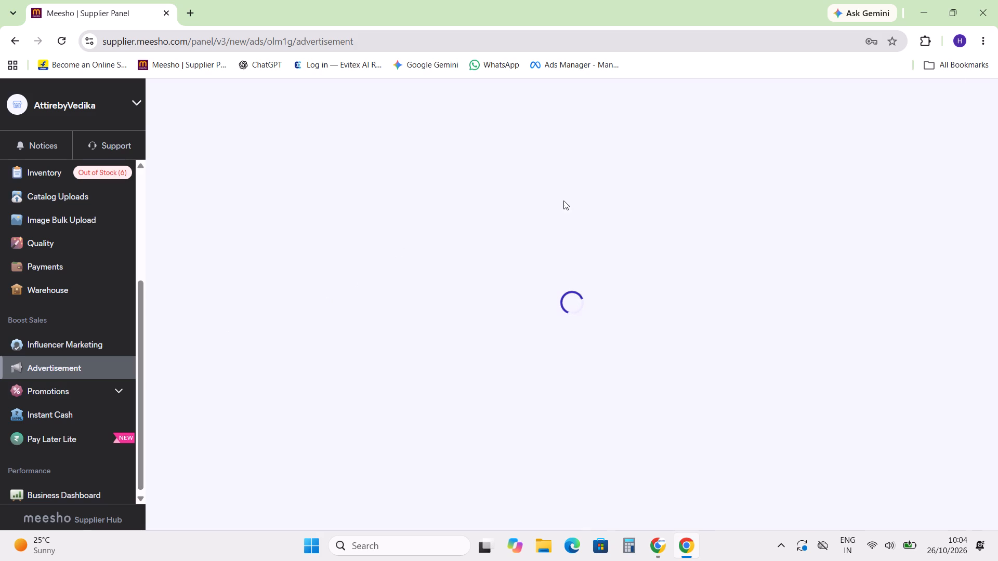
{"action": "scroll", "coordinate": [576, 190], "scroll_direction": "down", "scroll_amount": 5}
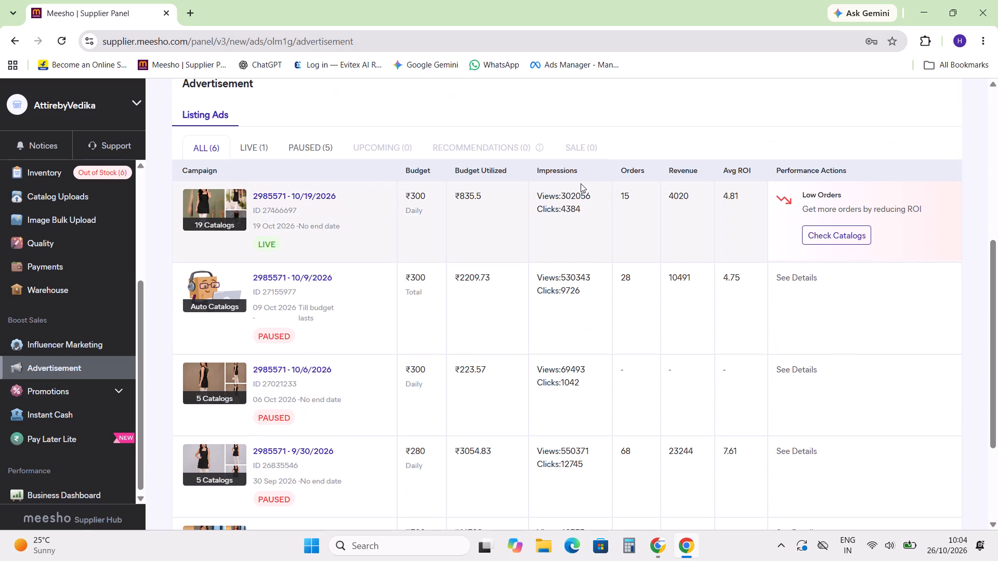
{"action": "left_click", "coordinate": [835, 236]}
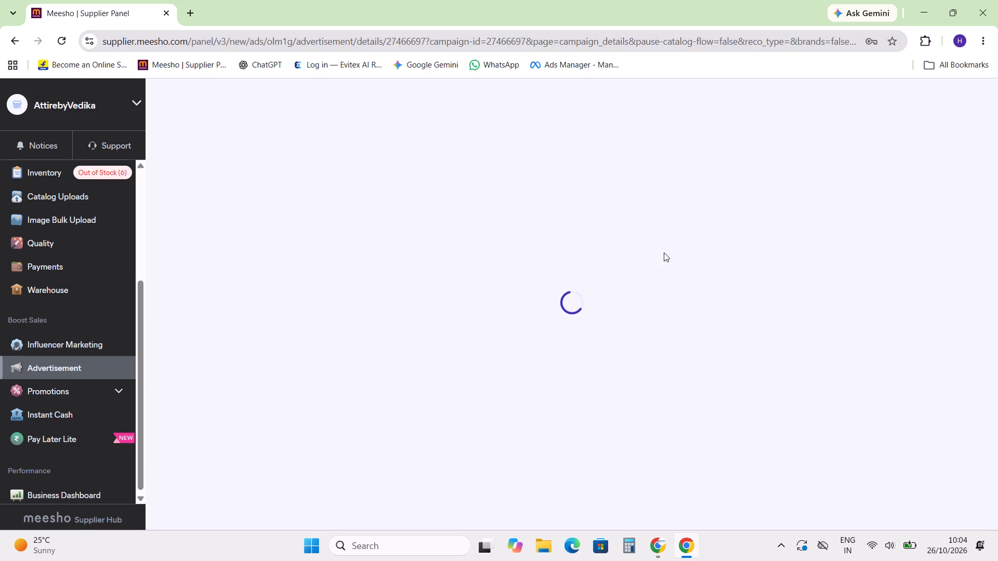
{"action": "scroll", "coordinate": [665, 250], "scroll_direction": "down", "scroll_amount": 20}
{"action": "scroll", "coordinate": [665, 250], "scroll_direction": "down", "scroll_amount": 20}
{"action": "scroll", "coordinate": [665, 250], "scroll_direction": "down", "scroll_amount": 1}
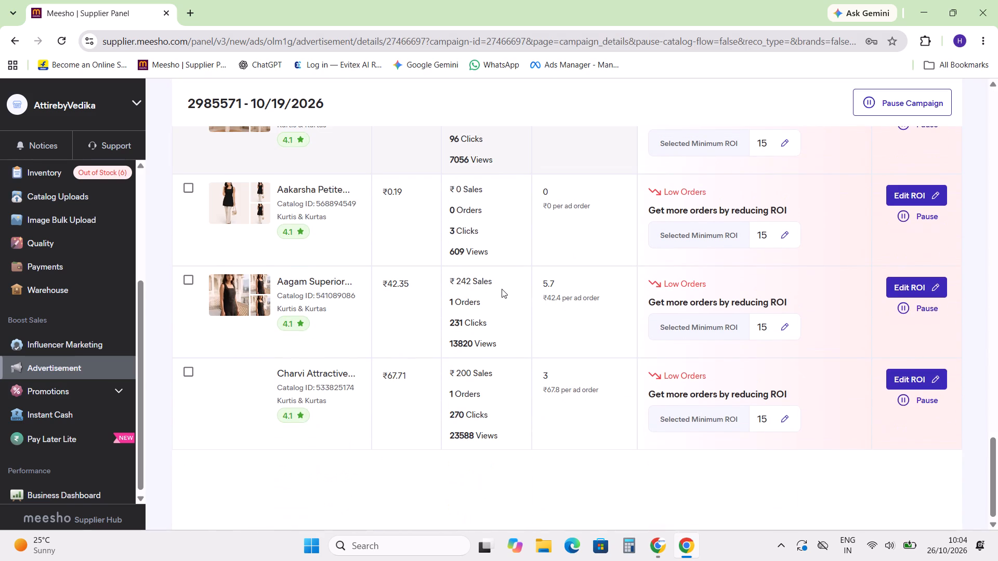
{"action": "scroll", "coordinate": [502, 289], "scroll_direction": "down", "scroll_amount": 15}
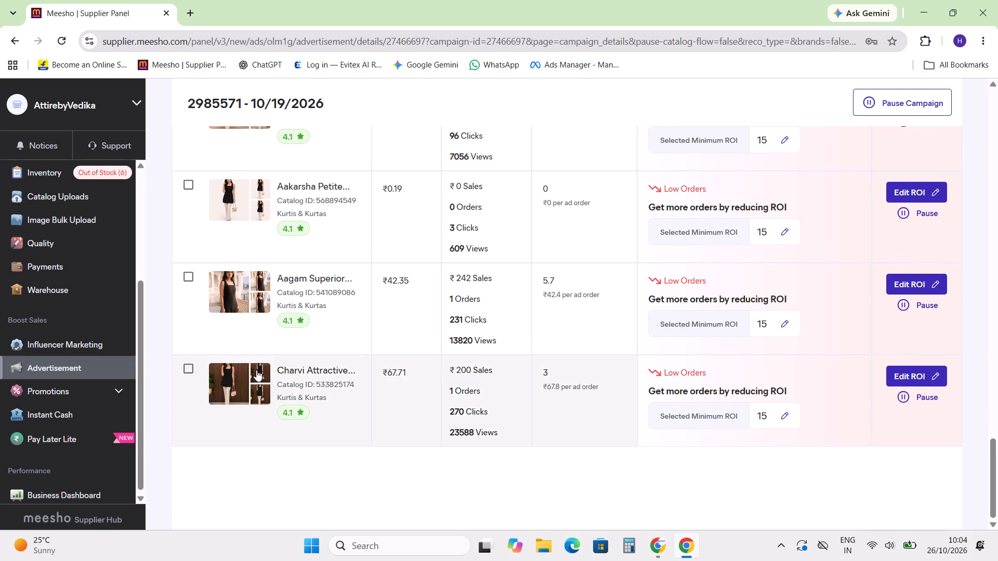
{"action": "scroll", "coordinate": [439, 321], "scroll_direction": "up", "scroll_amount": 20}
{"action": "scroll", "coordinate": [439, 321], "scroll_direction": "up", "scroll_amount": 20}
{"action": "scroll", "coordinate": [439, 321], "scroll_direction": "up", "scroll_amount": 6}
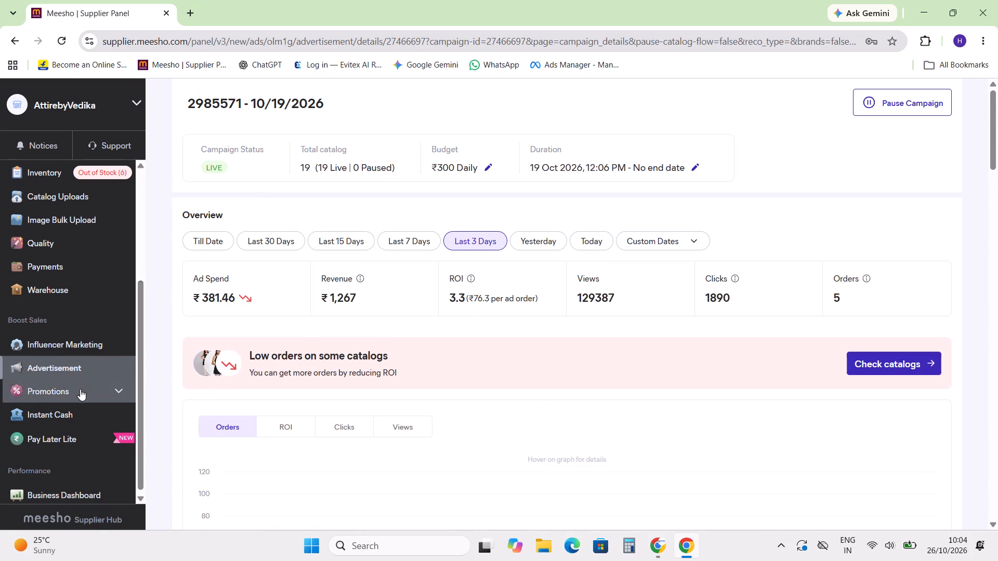
Pause the live 10/19/2026 campaign, giving the reason "I'm not seeing order growth".
{"action": "left_click", "coordinate": [85, 372]}
{"action": "scroll", "coordinate": [845, 198], "scroll_direction": "down", "scroll_amount": 5}
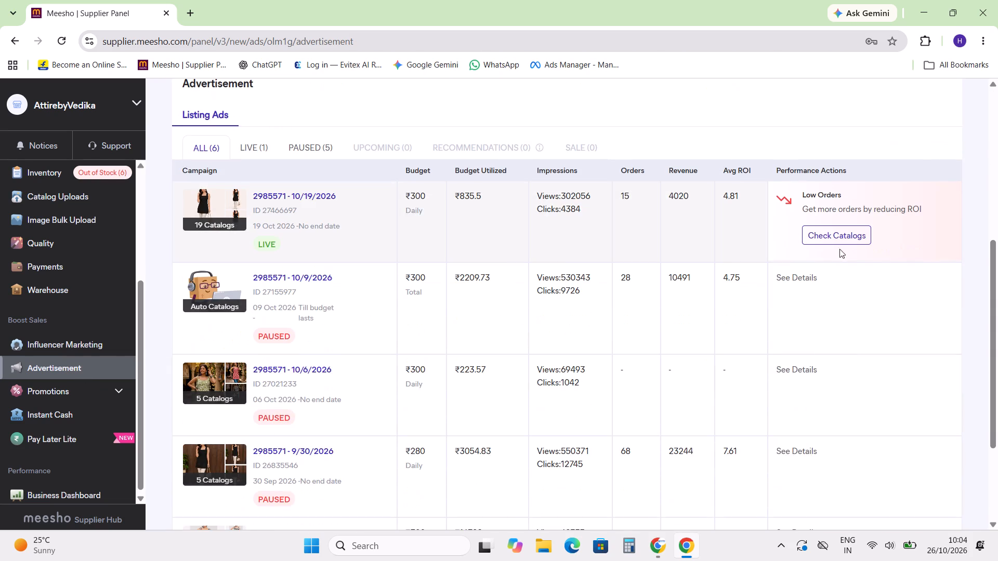
{"action": "left_click", "coordinate": [841, 232]}
{"action": "left_click", "coordinate": [899, 106]}
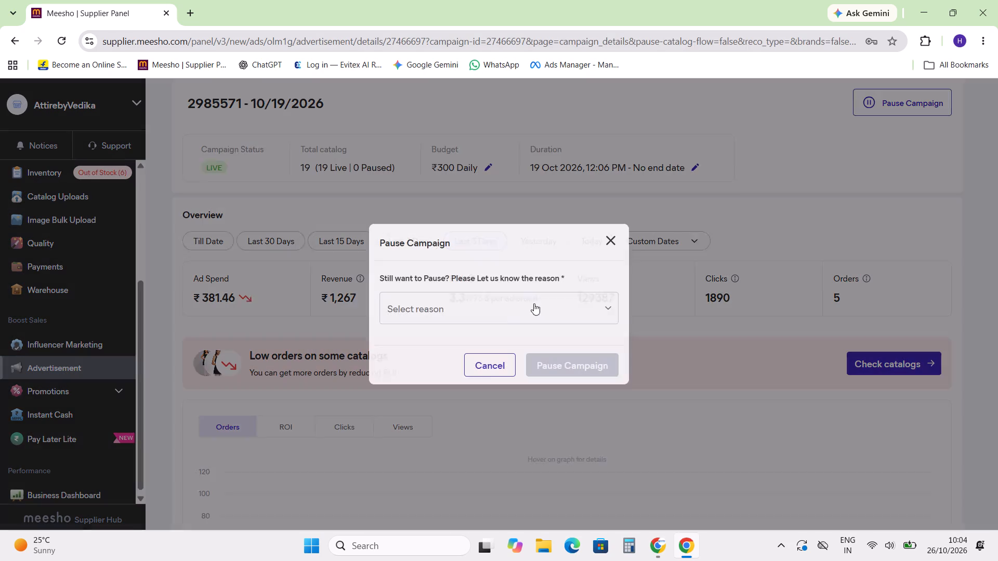
{"action": "left_click", "coordinate": [468, 314]}
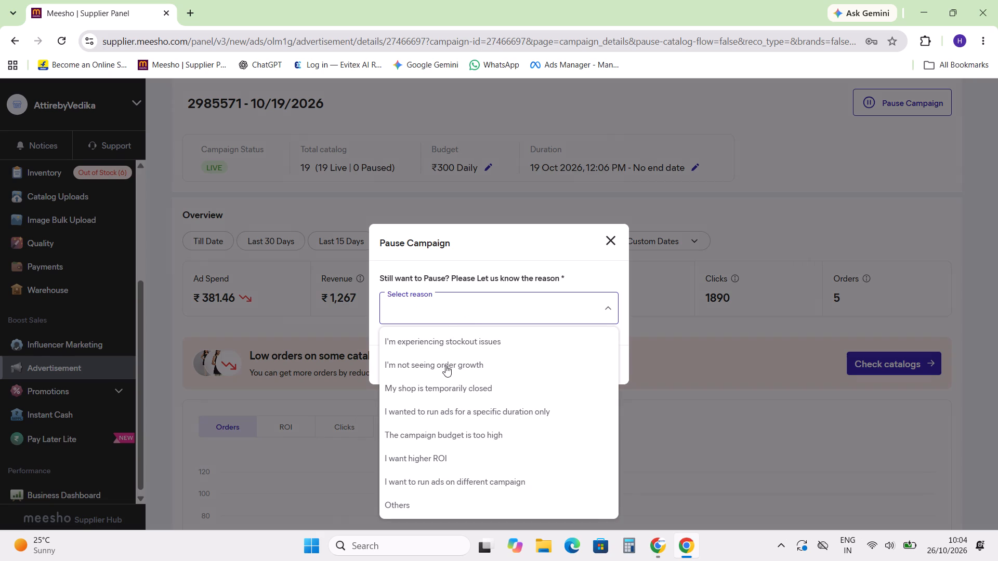
{"action": "left_click", "coordinate": [435, 366]}
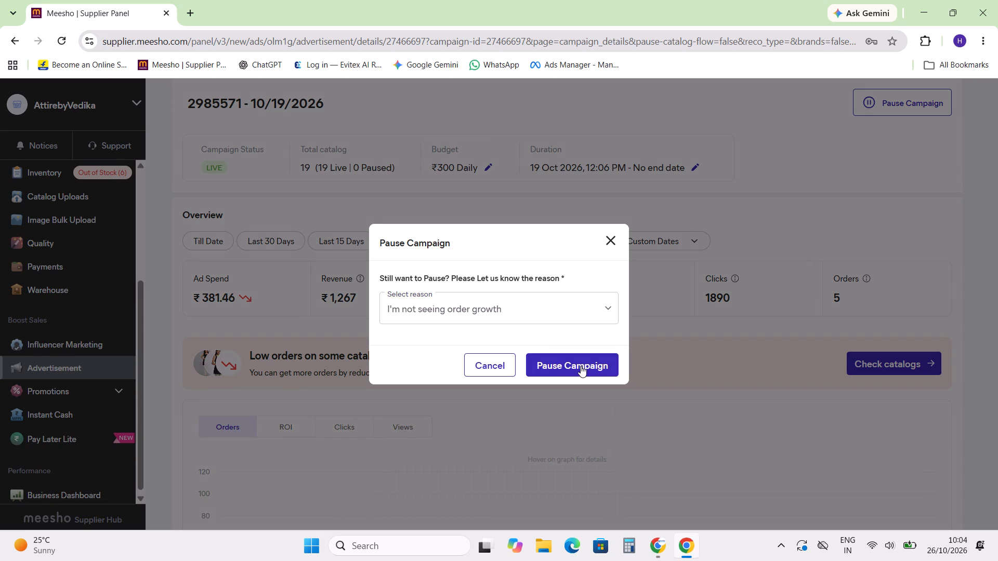
{"action": "left_click", "coordinate": [581, 366]}
Start a new ad campaign with the "You select catalogs" option and go over its five selected catalogs.
{"action": "left_click", "coordinate": [71, 371]}
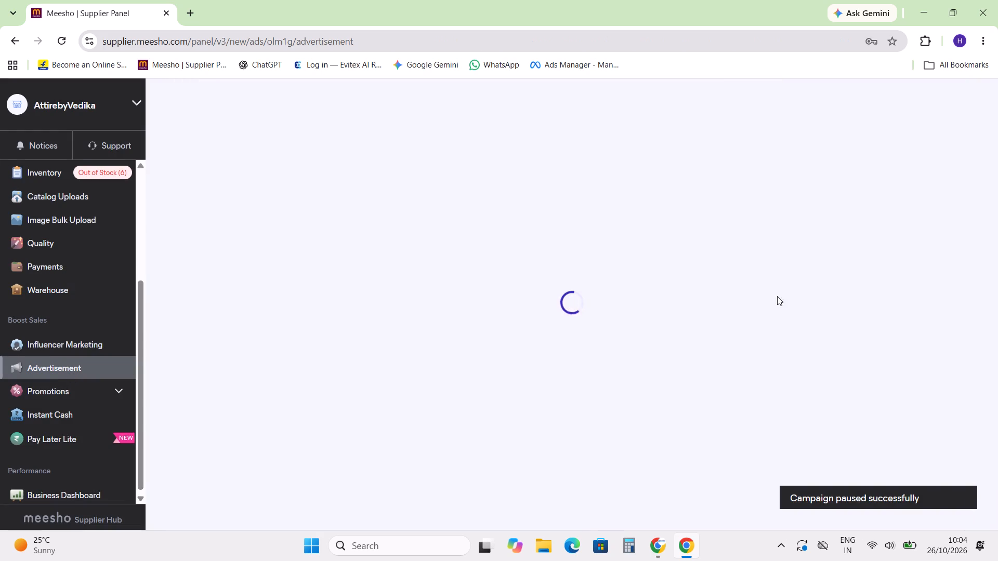
{"action": "scroll", "coordinate": [794, 292], "scroll_direction": "up", "scroll_amount": 8}
{"action": "left_click", "coordinate": [883, 110]}
{"action": "scroll", "coordinate": [327, 275], "scroll_direction": "down", "scroll_amount": 2}
{"action": "left_click", "coordinate": [298, 346]}
{"action": "scroll", "coordinate": [625, 242], "scroll_direction": "down", "scroll_amount": 3}
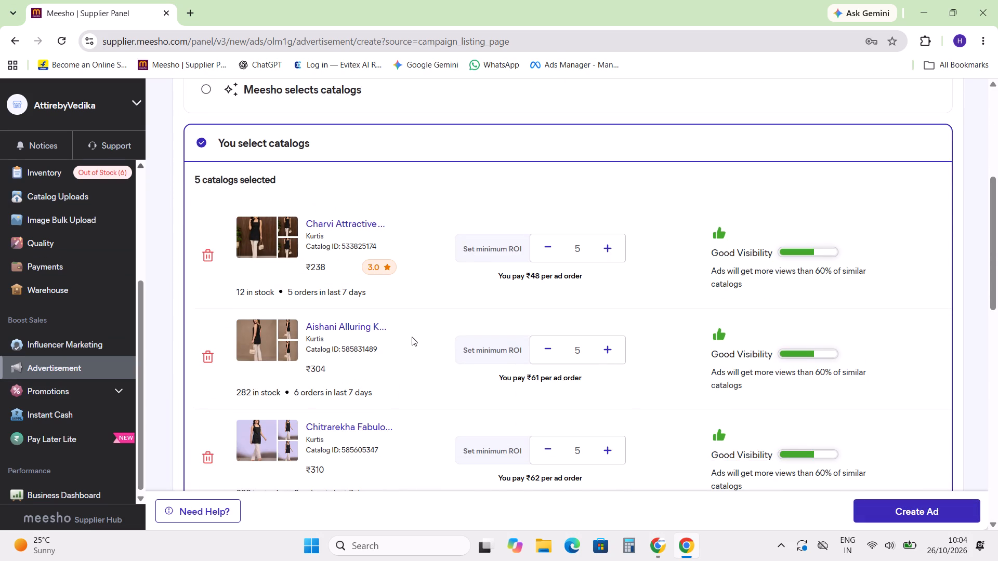
{"action": "scroll", "coordinate": [397, 318], "scroll_direction": "down", "scroll_amount": 6}
{"action": "scroll", "coordinate": [559, 330], "scroll_direction": "up", "scroll_amount": 6}
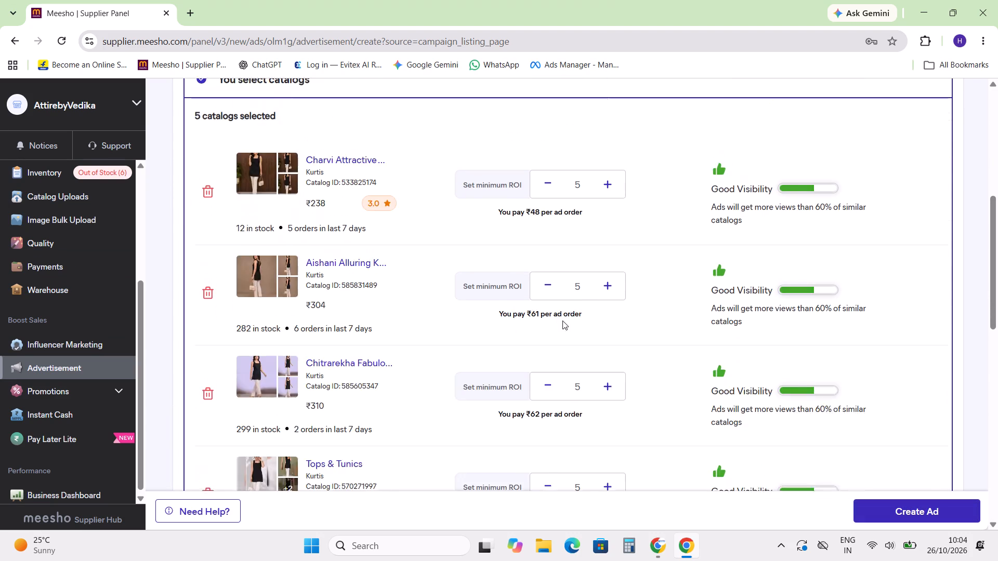
{"action": "scroll", "coordinate": [562, 320], "scroll_direction": "up", "scroll_amount": 3}
{"action": "scroll", "coordinate": [567, 312], "scroll_direction": "down", "scroll_amount": 3}
Set the minimum ROI to 15 for the Charvi Attractive and Aishani Alluring catalogs.
{"action": "left_click_drag", "start_coordinate": [579, 247], "coordinate": [574, 245]}
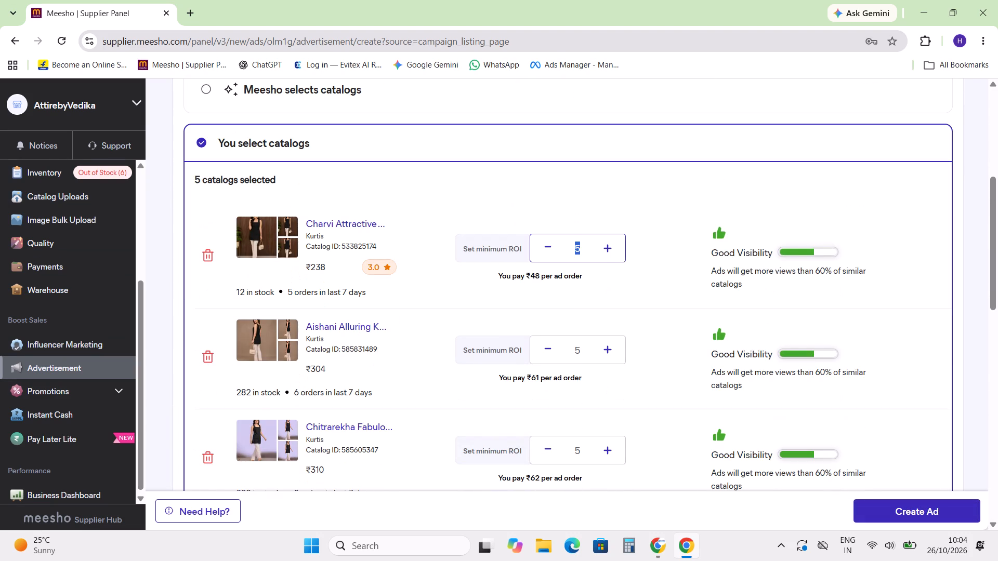
{"action": "type", "text": "15"}
{"action": "key", "text": "ctrl+a"}
{"action": "key", "text": "ctrl+c"}
{"action": "key", "text": "ctrl+c"}
{"action": "key", "text": "ctrl+c"}
{"action": "left_click_drag", "start_coordinate": [579, 352], "coordinate": [572, 350]}
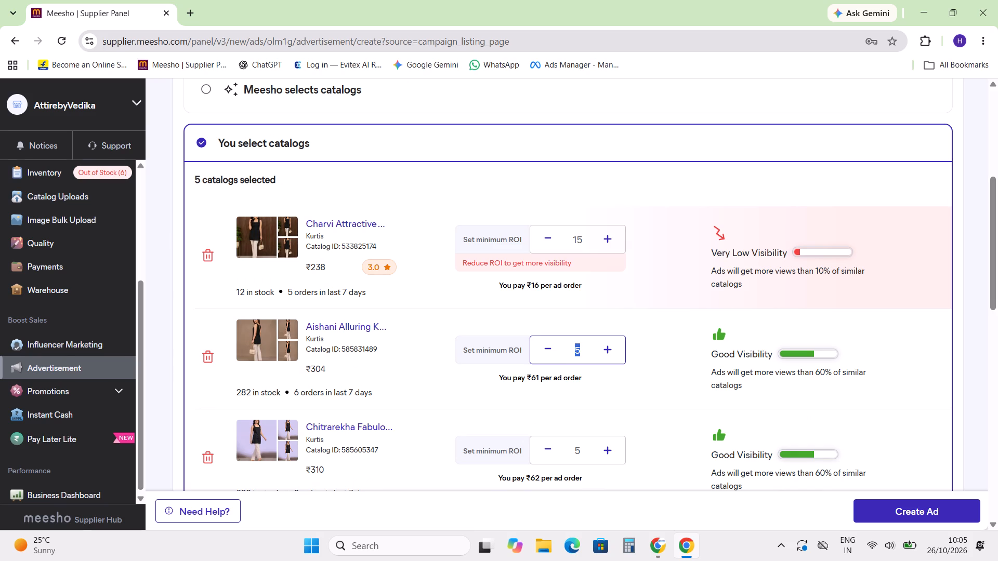
{"action": "left_click_drag", "start_coordinate": [572, 350], "coordinate": [552, 346]}
{"action": "key", "text": "ctrl+v"}
{"action": "left_click", "coordinate": [675, 170]}
Set the minimum ROI to 15 for the Chitrarekha, Tops & Tunics and Aishani Refined catalogs.
{"action": "scroll", "coordinate": [678, 169], "scroll_direction": "down", "scroll_amount": 2}
{"action": "left_click_drag", "start_coordinate": [582, 318], "coordinate": [568, 314]}
{"action": "key", "text": "ctrl+v"}
{"action": "left_click", "coordinate": [943, 257]}
{"action": "scroll", "coordinate": [694, 301], "scroll_direction": "down", "scroll_amount": 3}
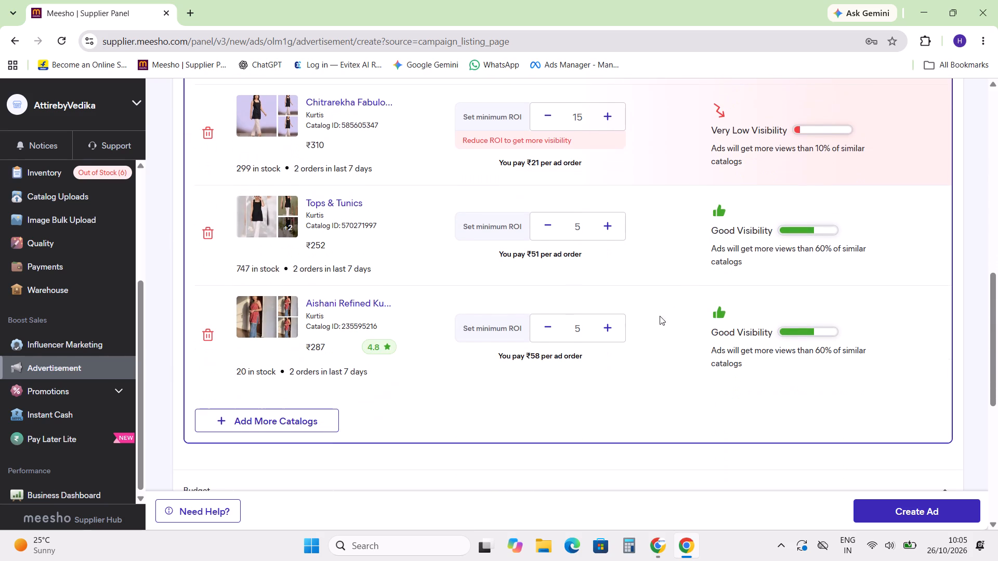
{"action": "left_click_drag", "start_coordinate": [581, 227], "coordinate": [565, 222]}
{"action": "key", "text": "ctrl+v"}
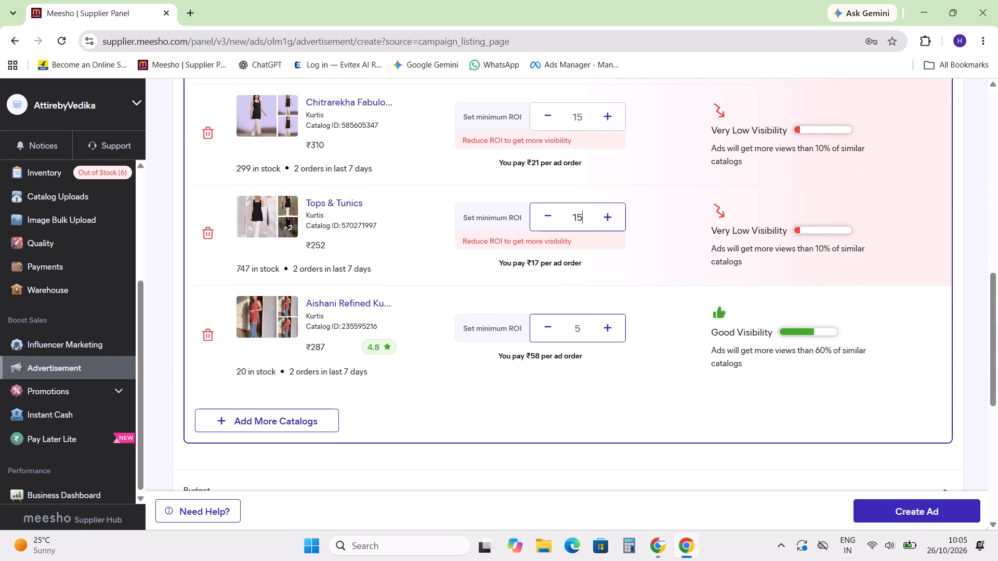
{"action": "left_click_drag", "start_coordinate": [587, 327], "coordinate": [527, 315]}
{"action": "key", "text": "ctrl+v"}
{"action": "left_click", "coordinate": [955, 194]}
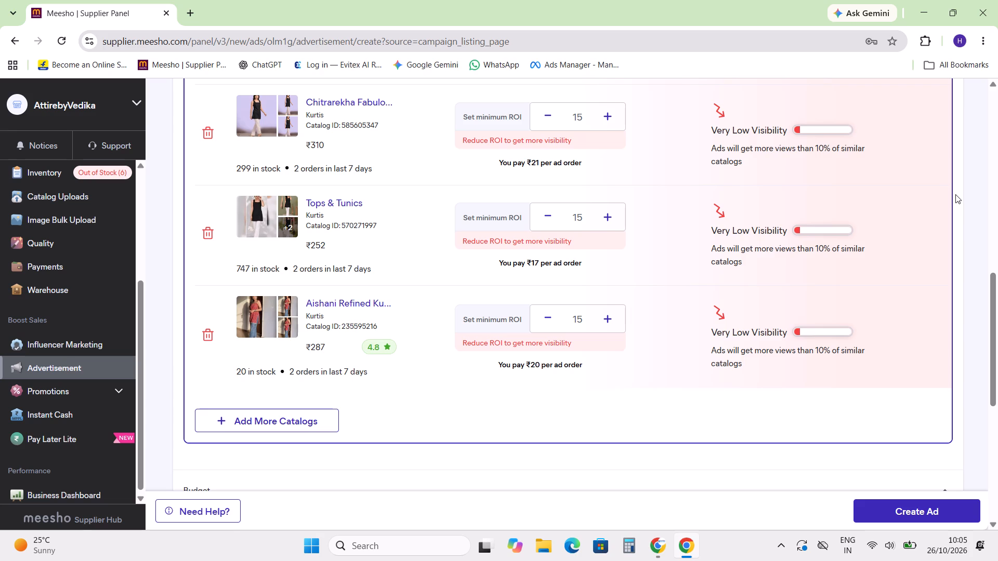
Review the catalogs' ROI settings and set the daily campaign budget to ₹300.
{"action": "scroll", "coordinate": [864, 250], "scroll_direction": "up", "scroll_amount": 5}
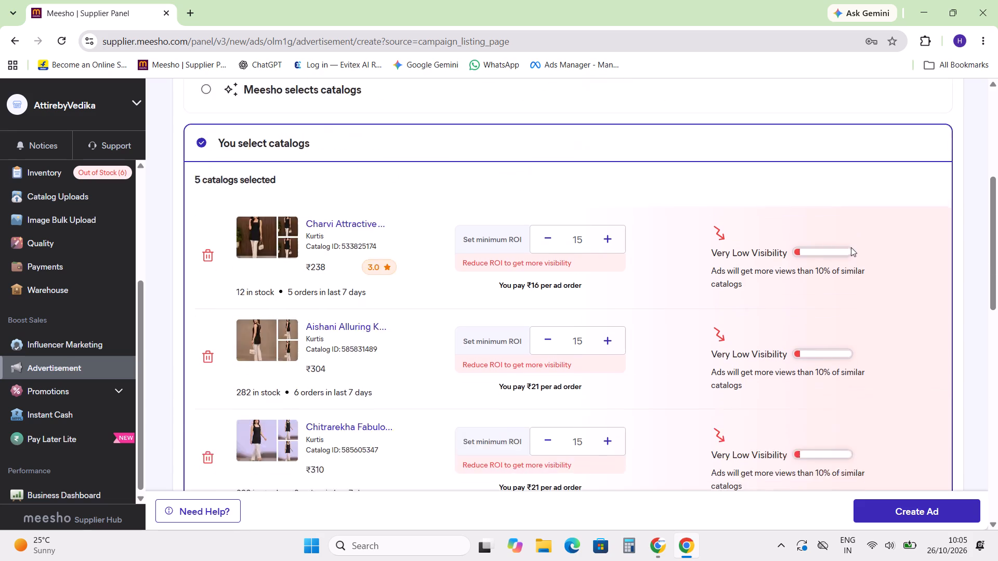
{"action": "scroll", "coordinate": [851, 247], "scroll_direction": "up", "scroll_amount": 8}
{"action": "scroll", "coordinate": [852, 247], "scroll_direction": "down", "scroll_amount": 16}
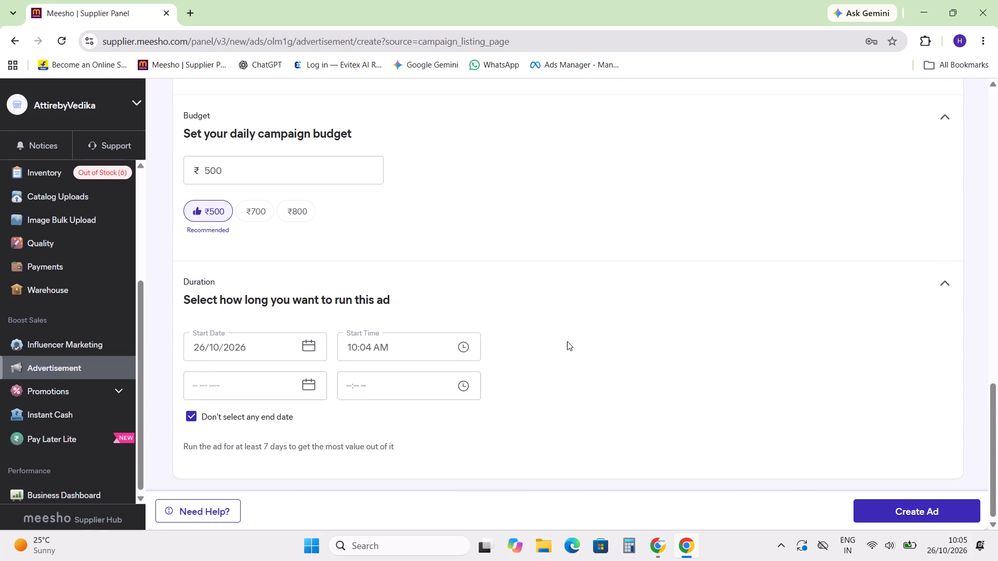
{"action": "left_click", "coordinate": [588, 272]}
{"action": "scroll", "coordinate": [519, 338], "scroll_direction": "up", "scroll_amount": 8}
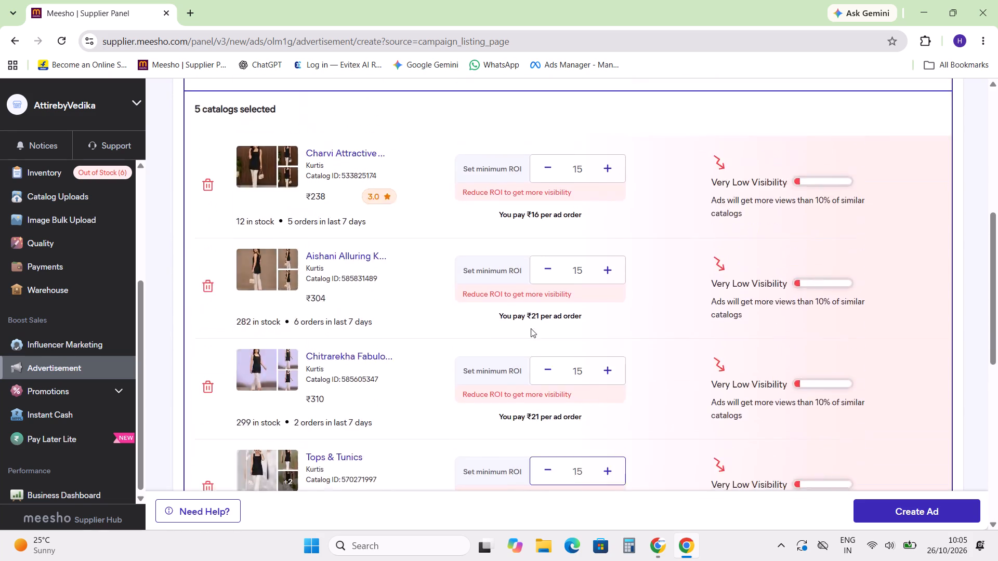
{"action": "scroll", "coordinate": [531, 328], "scroll_direction": "up", "scroll_amount": 12}
{"action": "scroll", "coordinate": [539, 313], "scroll_direction": "down", "scroll_amount": 14}
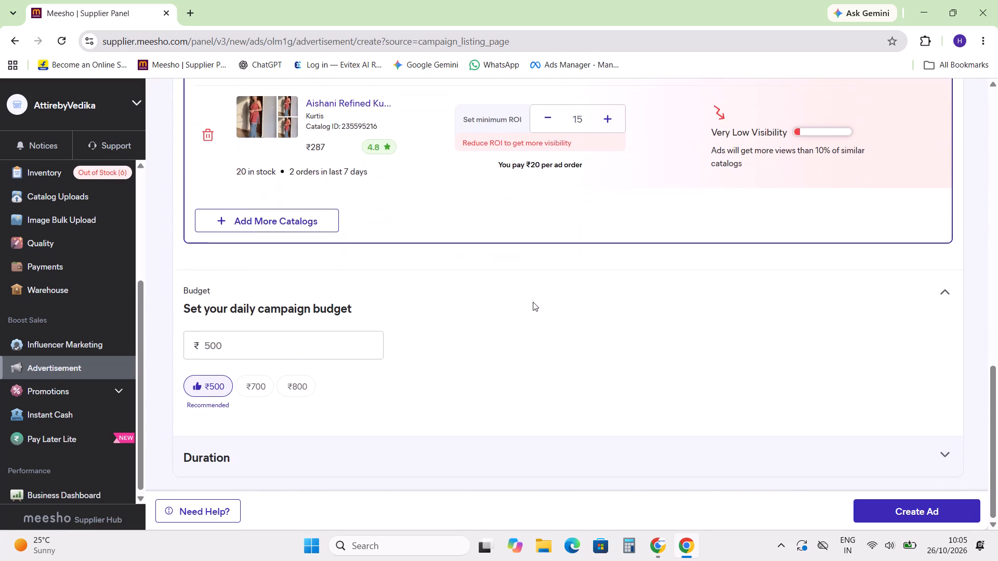
{"action": "scroll", "coordinate": [525, 305], "scroll_direction": "up", "scroll_amount": 10}
{"action": "scroll", "coordinate": [530, 298], "scroll_direction": "down", "scroll_amount": 8}
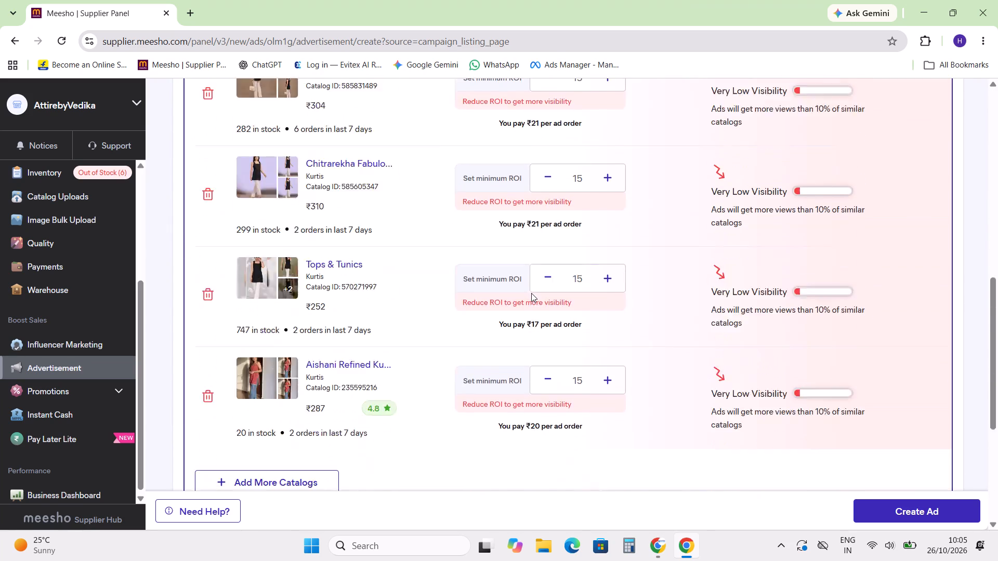
{"action": "scroll", "coordinate": [531, 293], "scroll_direction": "down", "scroll_amount": 5}
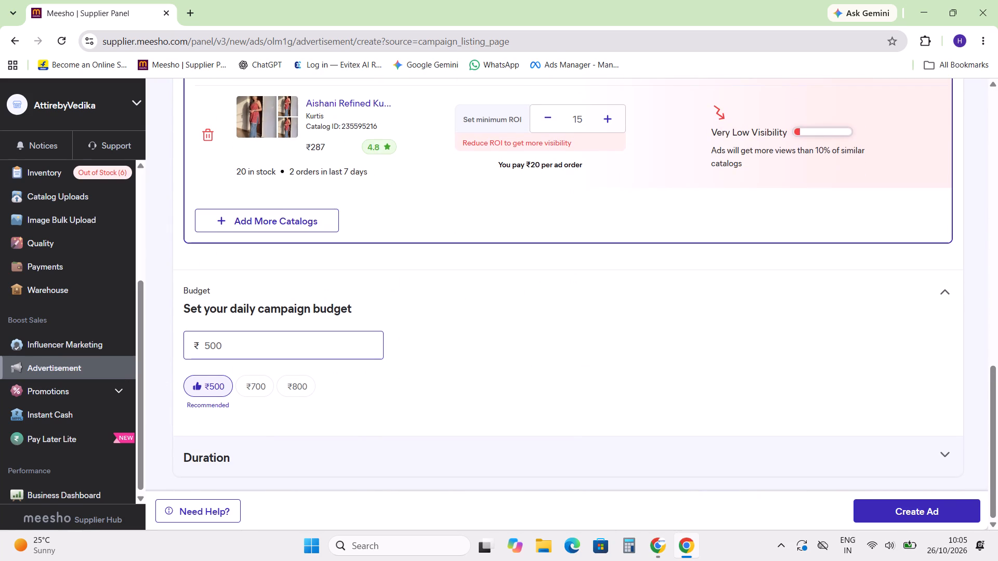
{"action": "double_click", "coordinate": [214, 339]}
{"action": "type", "text": "300"}
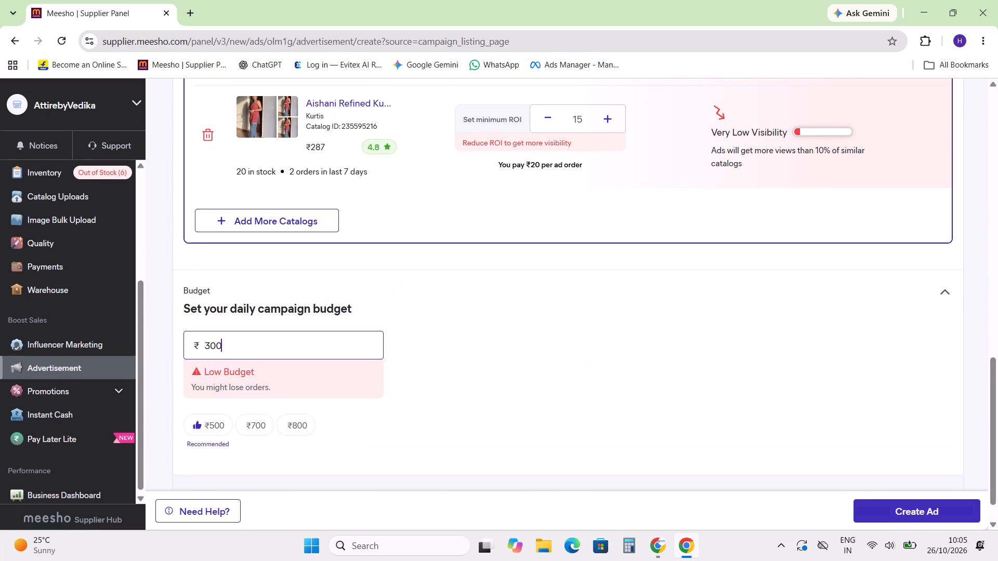
{"action": "left_click", "coordinate": [550, 400]}
Check the campaign settings once more, create the ad and submit the campaign.
{"action": "scroll", "coordinate": [466, 390], "scroll_direction": "up", "scroll_amount": 8}
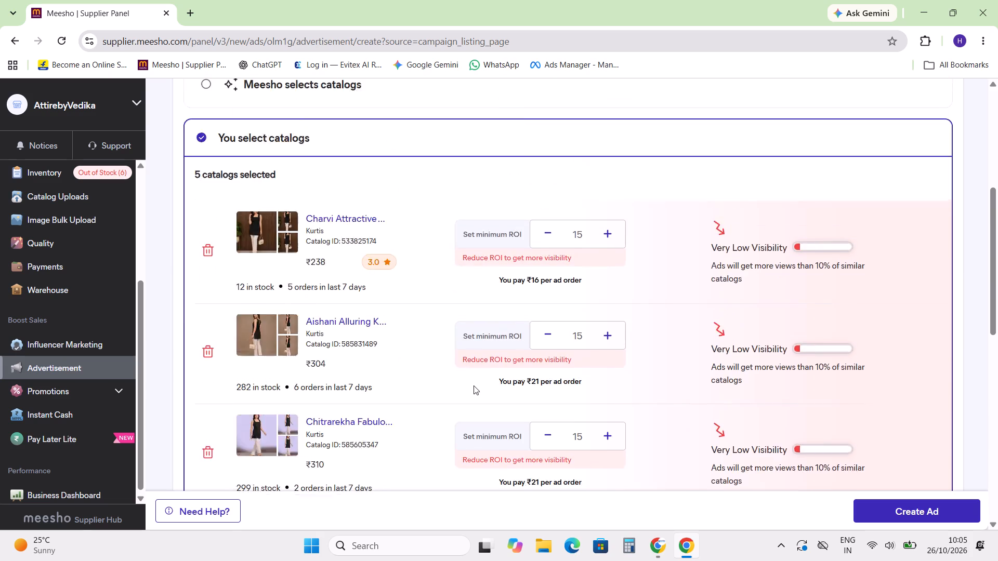
{"action": "scroll", "coordinate": [474, 385], "scroll_direction": "up", "scroll_amount": 10}
{"action": "scroll", "coordinate": [490, 375], "scroll_direction": "down", "scroll_amount": 17}
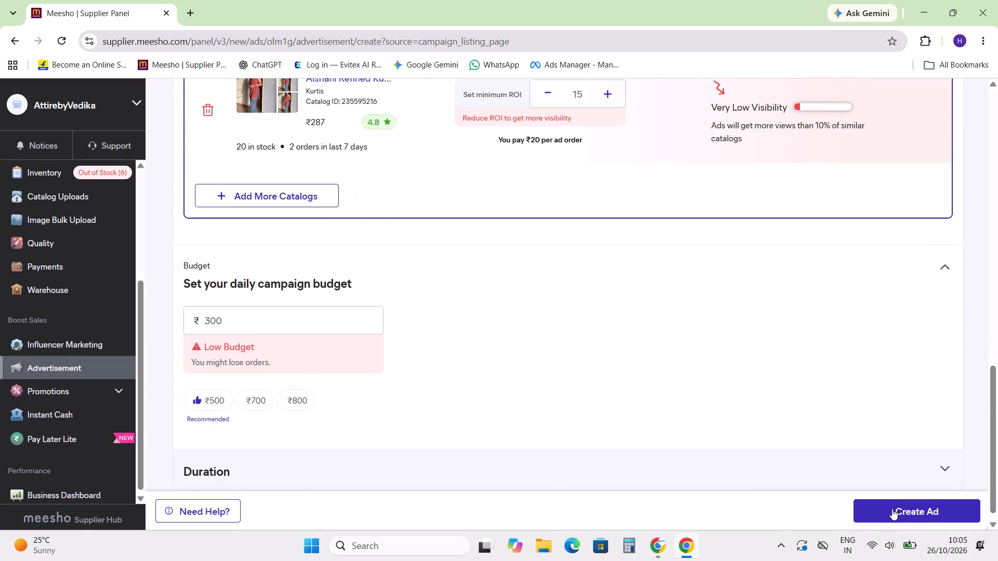
{"action": "left_click", "coordinate": [892, 509]}
{"action": "left_click", "coordinate": [897, 512]}
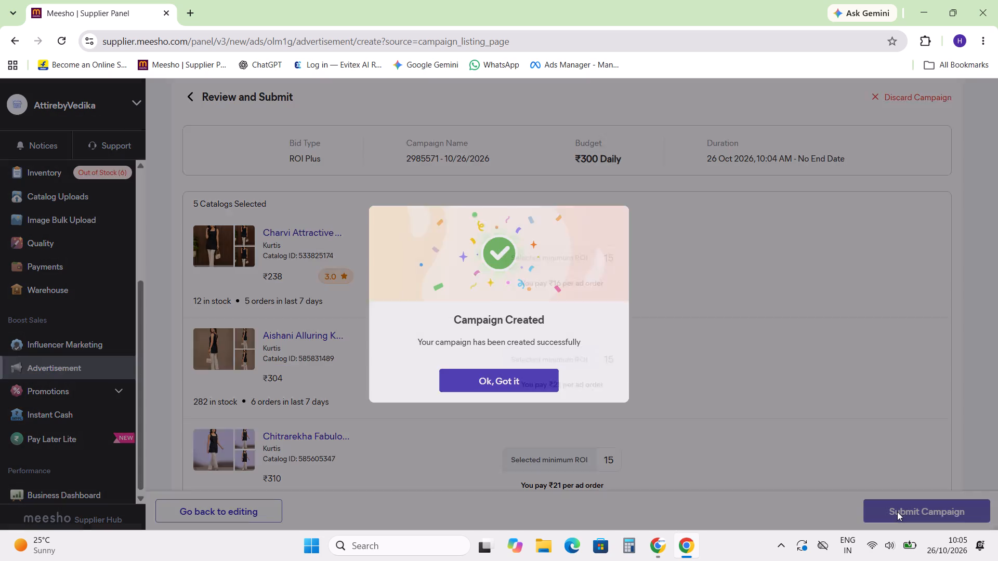
{"action": "left_click", "coordinate": [485, 372]}
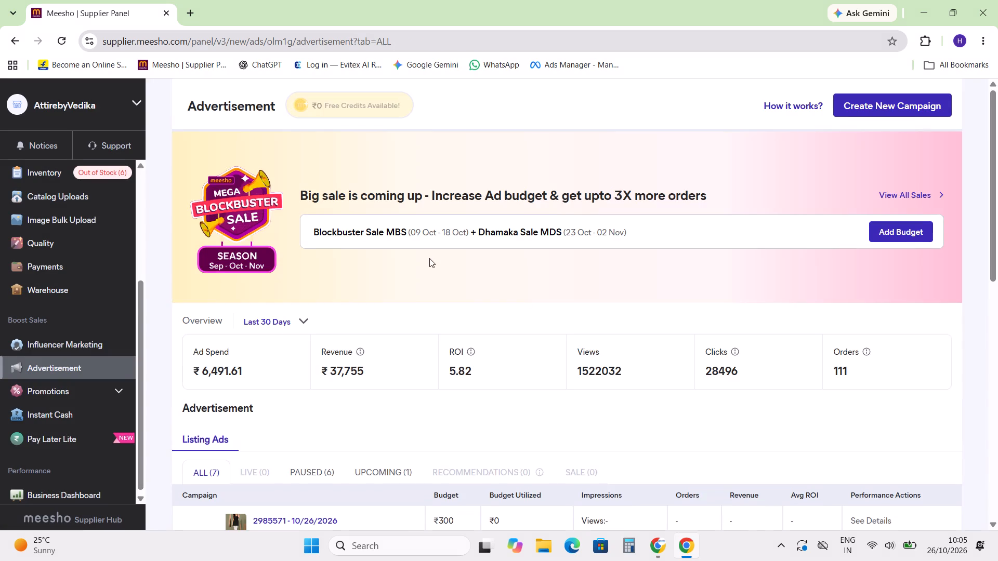
Open the new 10/26/2026 campaign's details from the campaign list and check each catalog's selected minimum ROI.
{"action": "scroll", "coordinate": [428, 252], "scroll_direction": "down", "scroll_amount": 6}
{"action": "scroll", "coordinate": [426, 243], "scroll_direction": "up", "scroll_amount": 3}
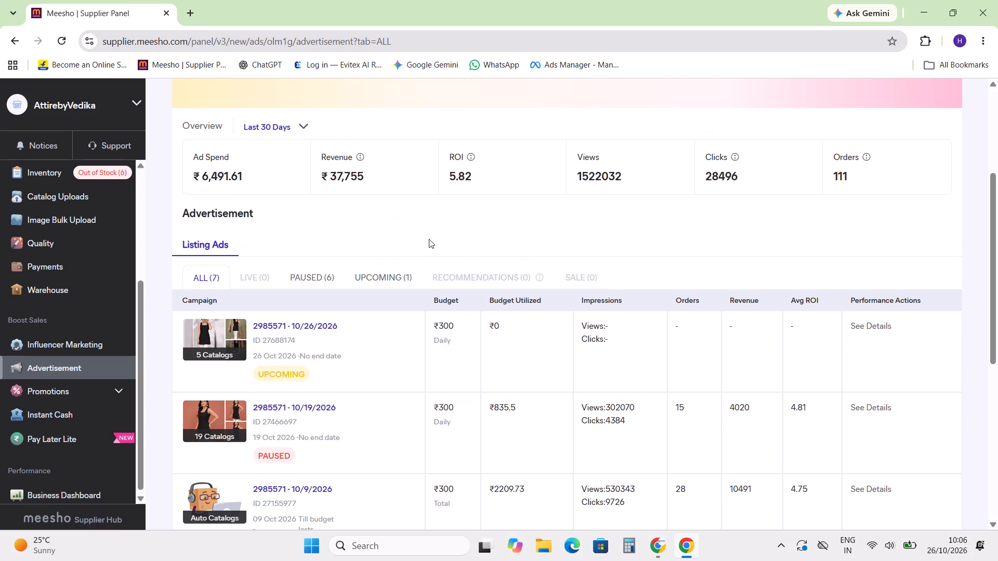
{"action": "left_click", "coordinate": [880, 320]}
{"action": "scroll", "coordinate": [665, 216], "scroll_direction": "down", "scroll_amount": 8}
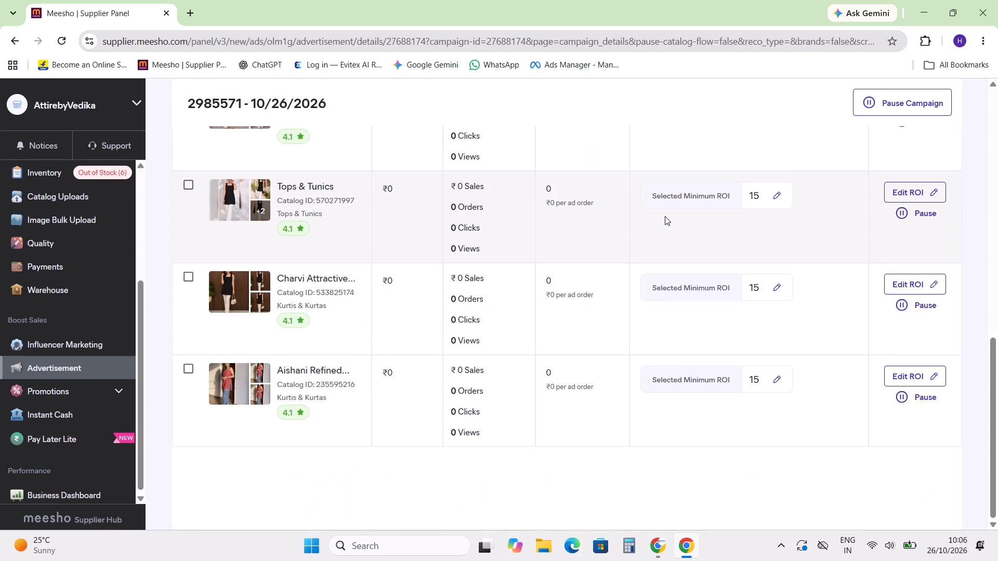
{"action": "scroll", "coordinate": [665, 216], "scroll_direction": "down", "scroll_amount": 3}
{"action": "scroll", "coordinate": [665, 216], "scroll_direction": "up", "scroll_amount": 4}
{"action": "scroll", "coordinate": [665, 216], "scroll_direction": "down", "scroll_amount": 8}
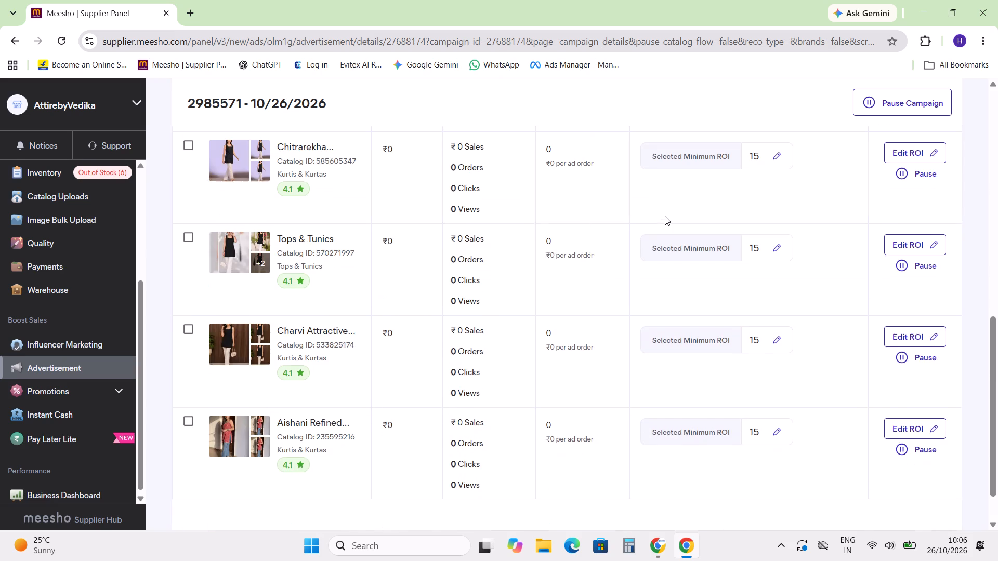
Review the 10/26/2026 campaign's status, budget, duration and overview metrics along with its catalog list.
{"action": "scroll", "coordinate": [665, 216], "scroll_direction": "up", "scroll_amount": 9}
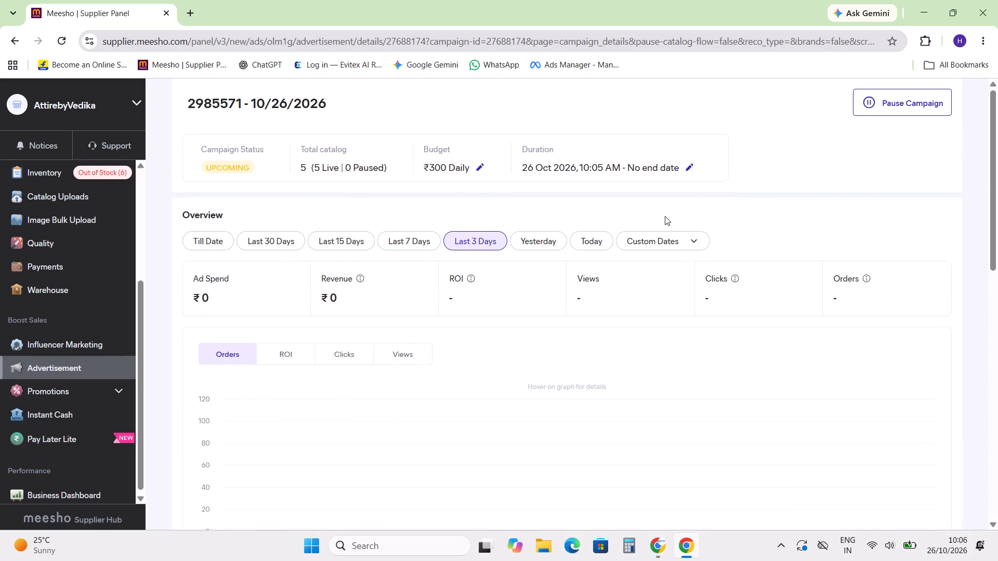
{"action": "left_click", "coordinate": [796, 196]}
{"action": "left_click", "coordinate": [852, 209]}
{"action": "scroll", "coordinate": [852, 209], "scroll_direction": "down", "scroll_amount": 11}
{"action": "scroll", "coordinate": [852, 209], "scroll_direction": "up", "scroll_amount": 8}
{"action": "scroll", "coordinate": [73, 276], "scroll_direction": "up", "scroll_amount": 2}
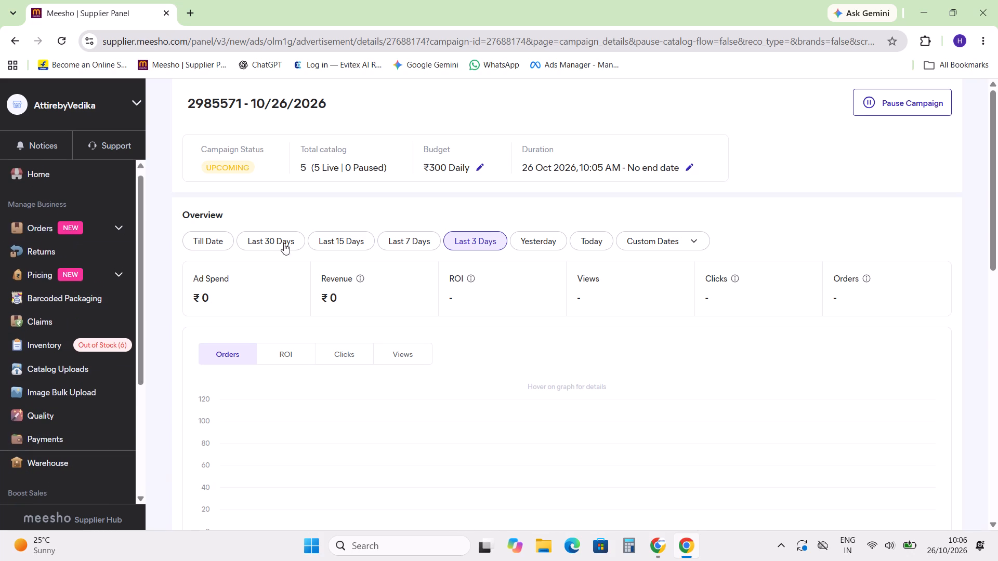
{"action": "scroll", "coordinate": [386, 297], "scroll_direction": "down", "scroll_amount": 9}
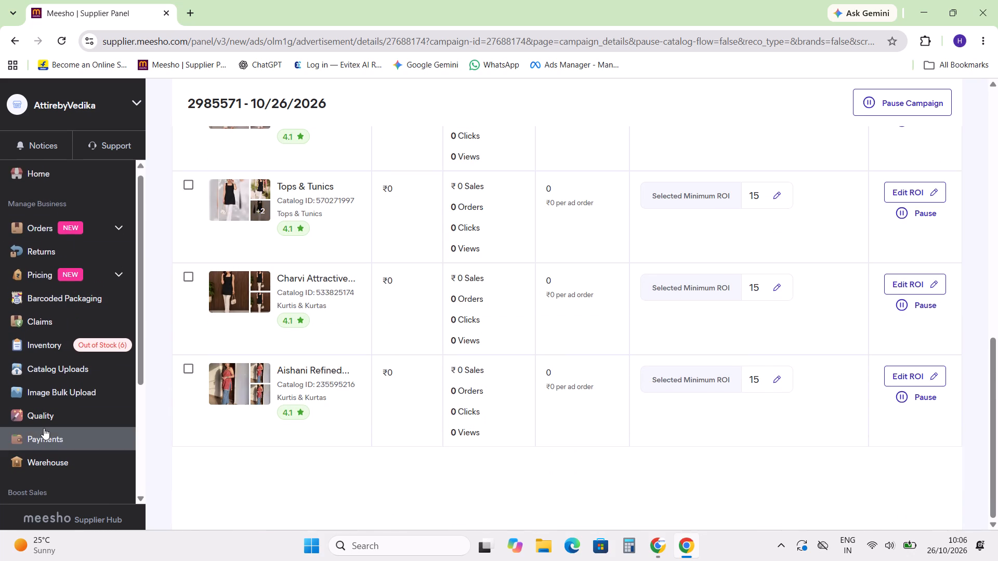
Return to the Advertisement overview and examine all listed campaigns' status, budget use, impressions, orders, revenue and average ROI.
{"action": "scroll", "coordinate": [44, 428], "scroll_direction": "down", "scroll_amount": 3}
{"action": "left_click", "coordinate": [74, 358]}
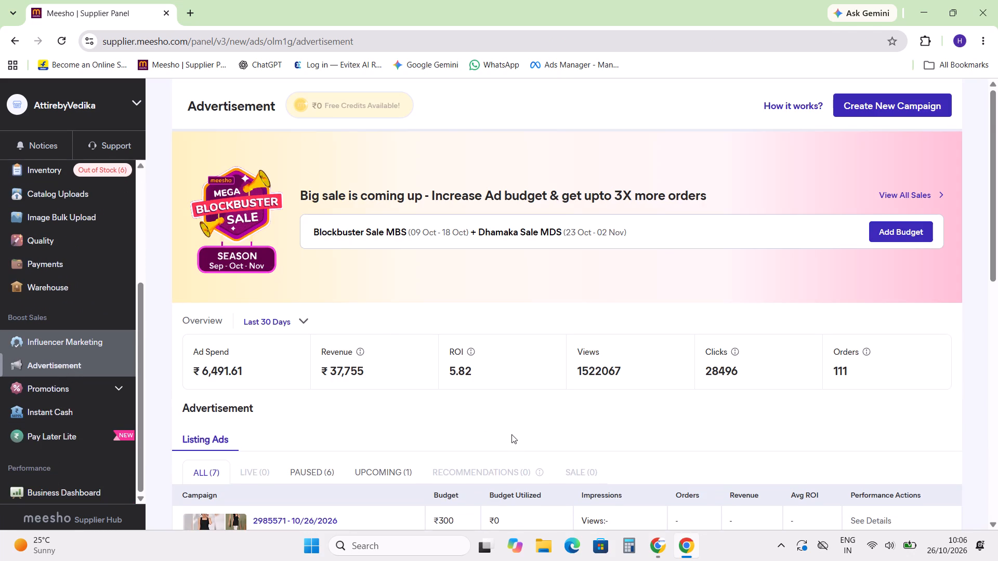
{"action": "scroll", "coordinate": [511, 434], "scroll_direction": "down", "scroll_amount": 7}
{"action": "scroll", "coordinate": [511, 434], "scroll_direction": "up", "scroll_amount": 4}
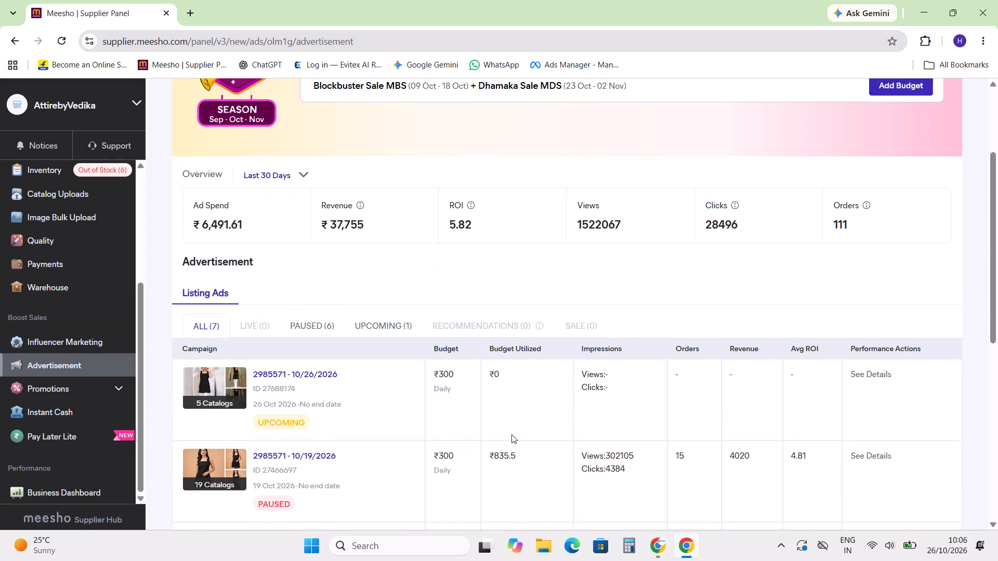
{"action": "scroll", "coordinate": [511, 434], "scroll_direction": "up", "scroll_amount": 1}
{"action": "scroll", "coordinate": [558, 346], "scroll_direction": "down", "scroll_amount": 2}
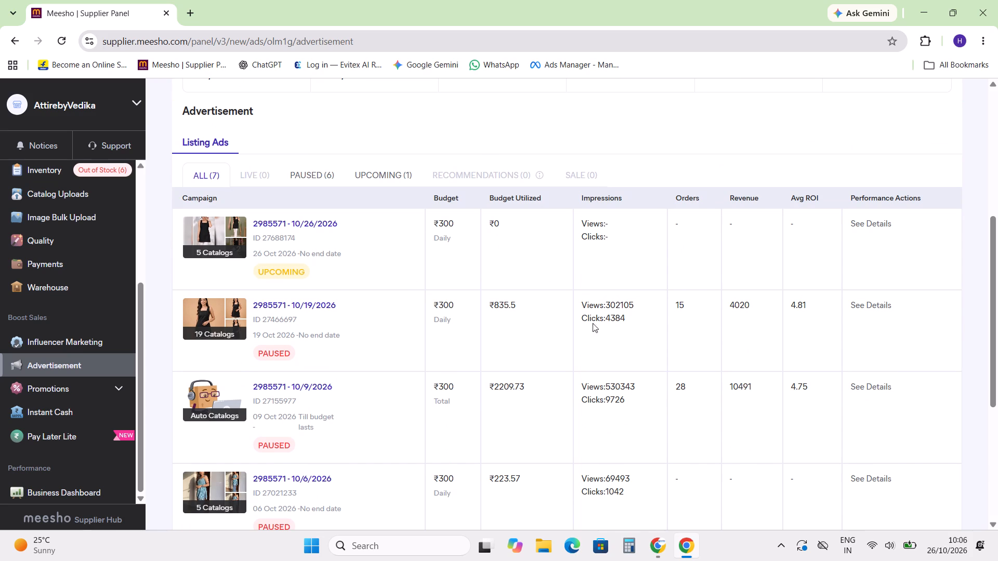
{"action": "left_click", "coordinate": [703, 136]}
{"action": "scroll", "coordinate": [703, 136], "scroll_direction": "up", "scroll_amount": 3}
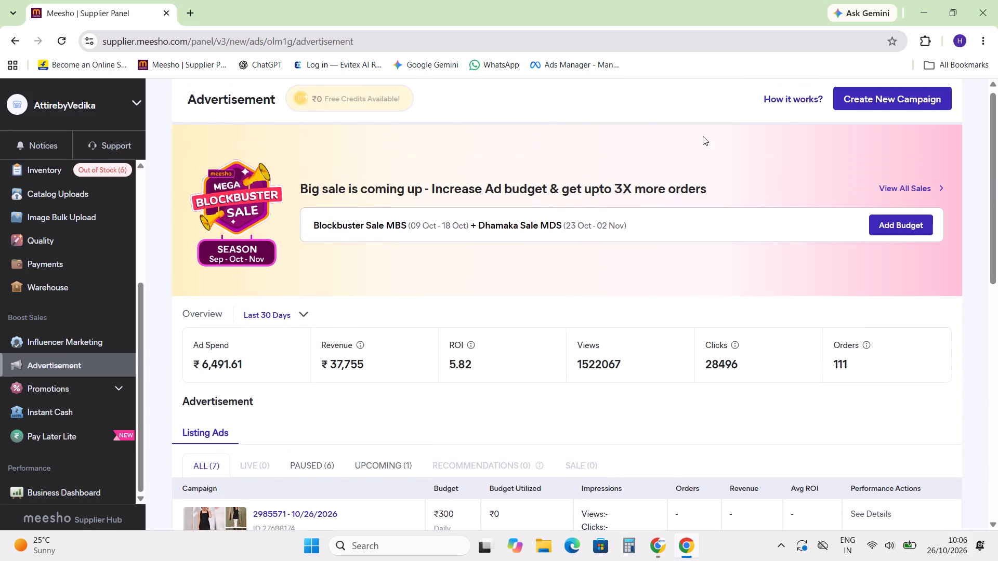
{"action": "scroll", "coordinate": [703, 136], "scroll_direction": "up", "scroll_amount": 3}
{"action": "scroll", "coordinate": [703, 136], "scroll_direction": "down", "scroll_amount": 6}
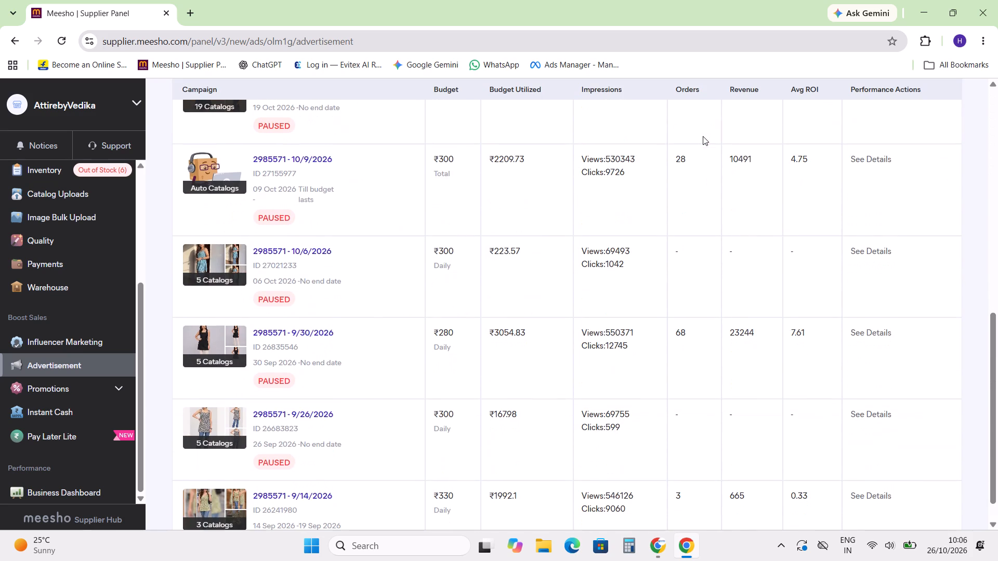
{"action": "scroll", "coordinate": [703, 136], "scroll_direction": "up", "scroll_amount": 6}
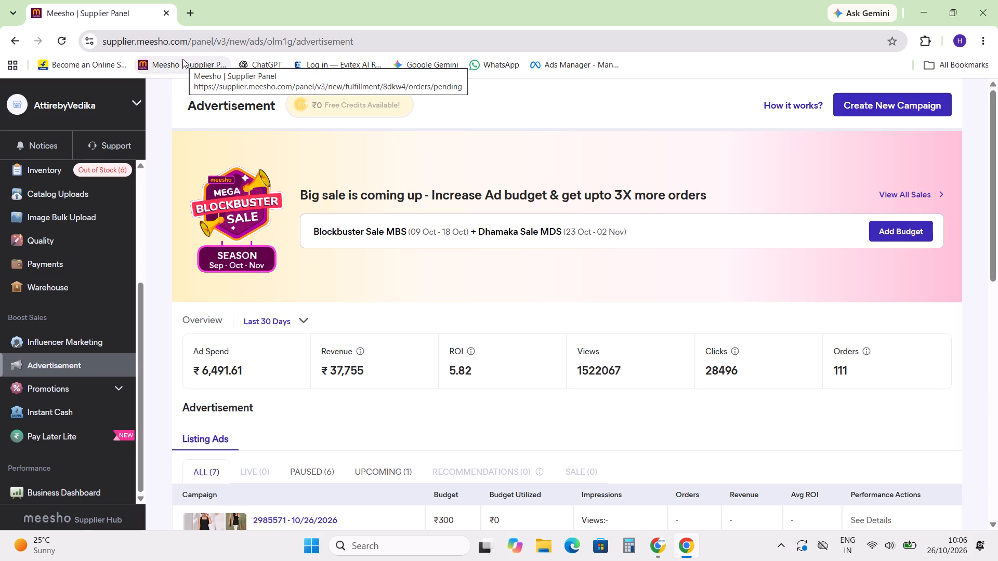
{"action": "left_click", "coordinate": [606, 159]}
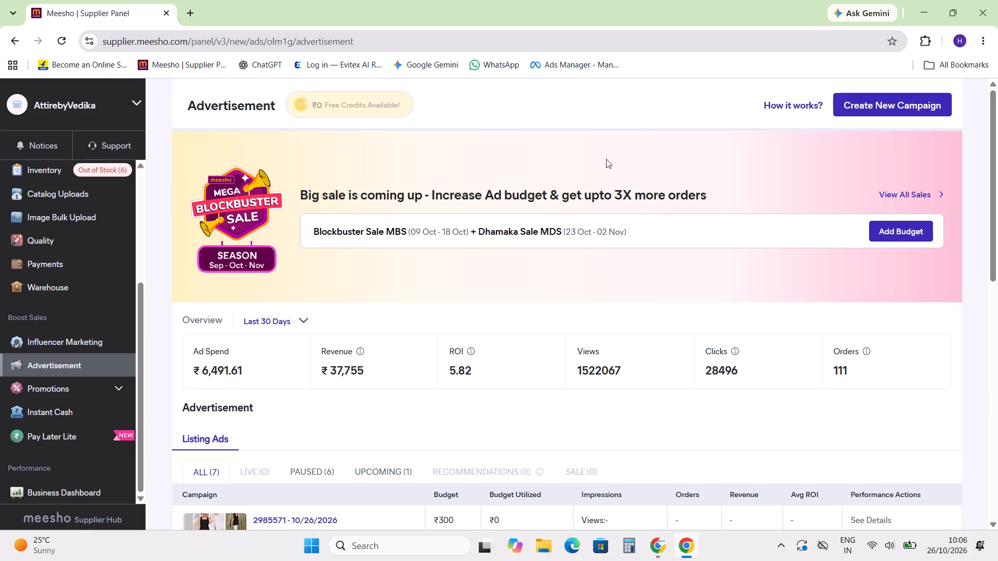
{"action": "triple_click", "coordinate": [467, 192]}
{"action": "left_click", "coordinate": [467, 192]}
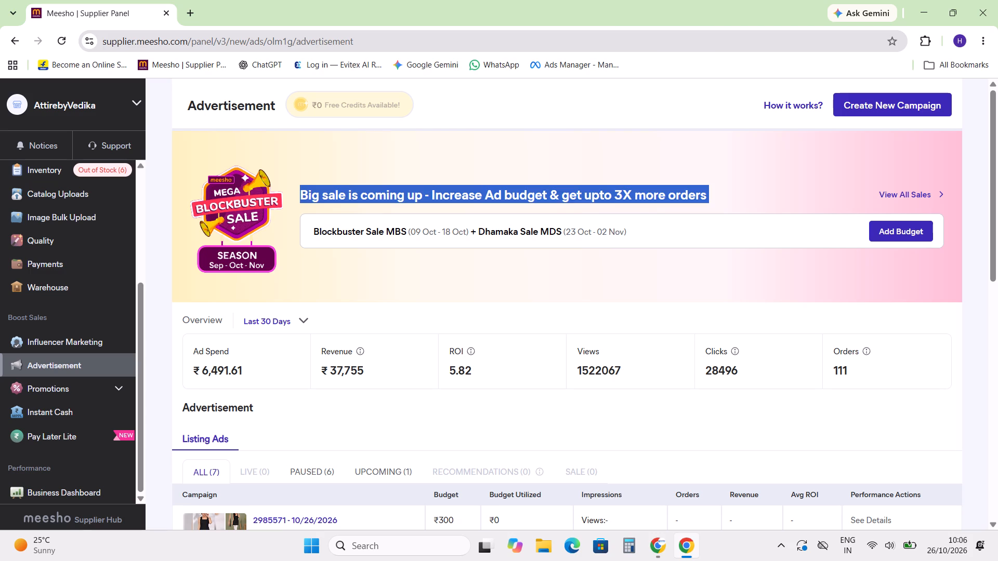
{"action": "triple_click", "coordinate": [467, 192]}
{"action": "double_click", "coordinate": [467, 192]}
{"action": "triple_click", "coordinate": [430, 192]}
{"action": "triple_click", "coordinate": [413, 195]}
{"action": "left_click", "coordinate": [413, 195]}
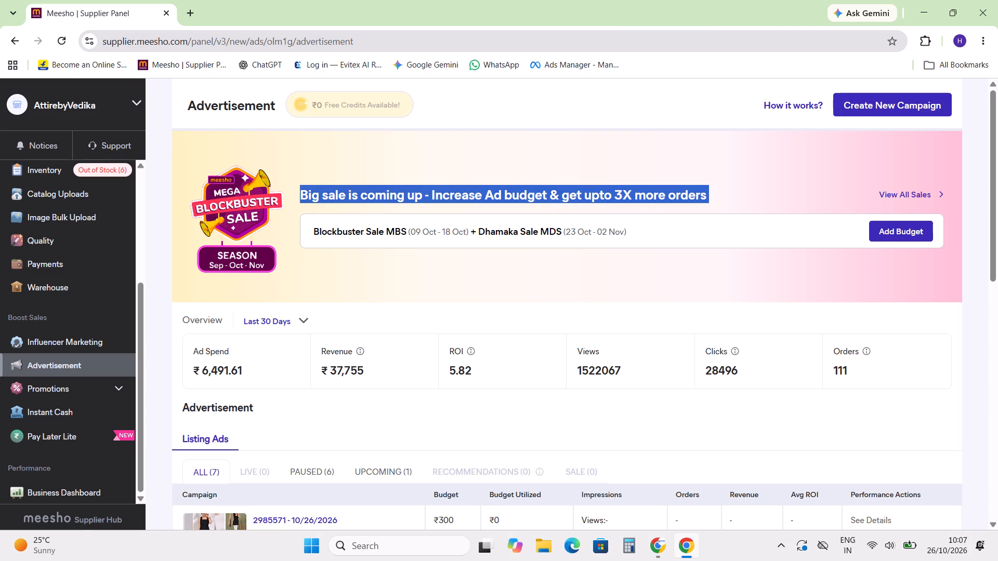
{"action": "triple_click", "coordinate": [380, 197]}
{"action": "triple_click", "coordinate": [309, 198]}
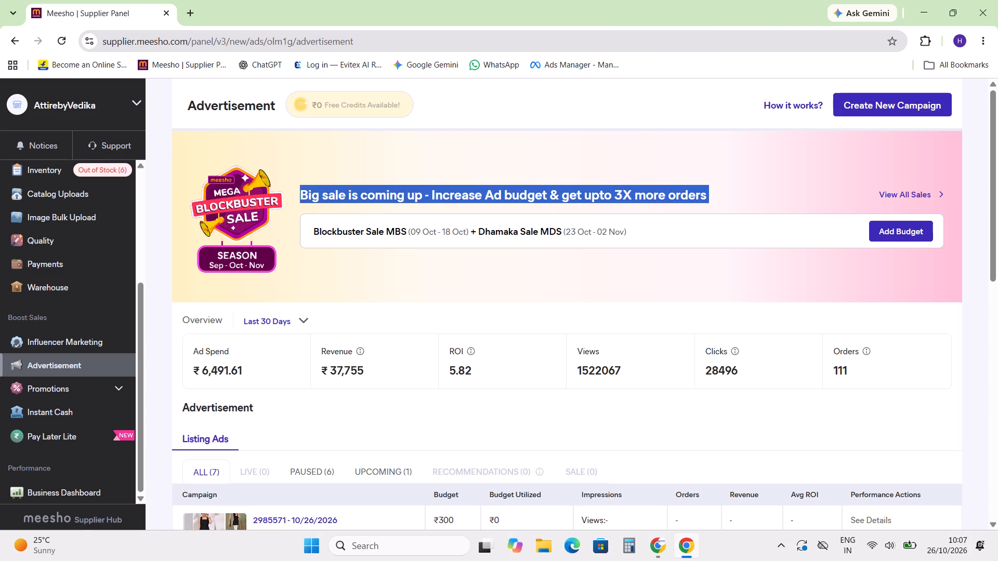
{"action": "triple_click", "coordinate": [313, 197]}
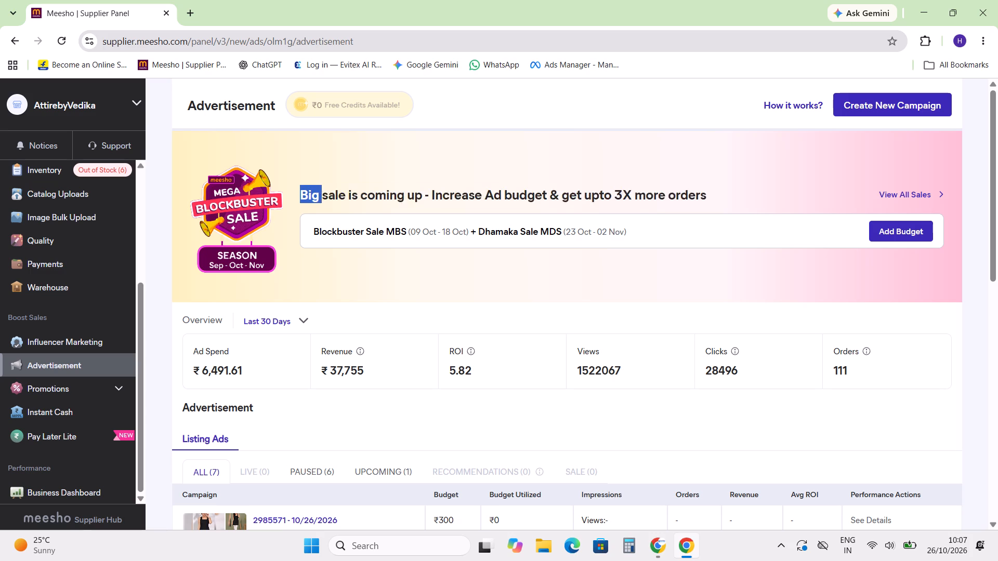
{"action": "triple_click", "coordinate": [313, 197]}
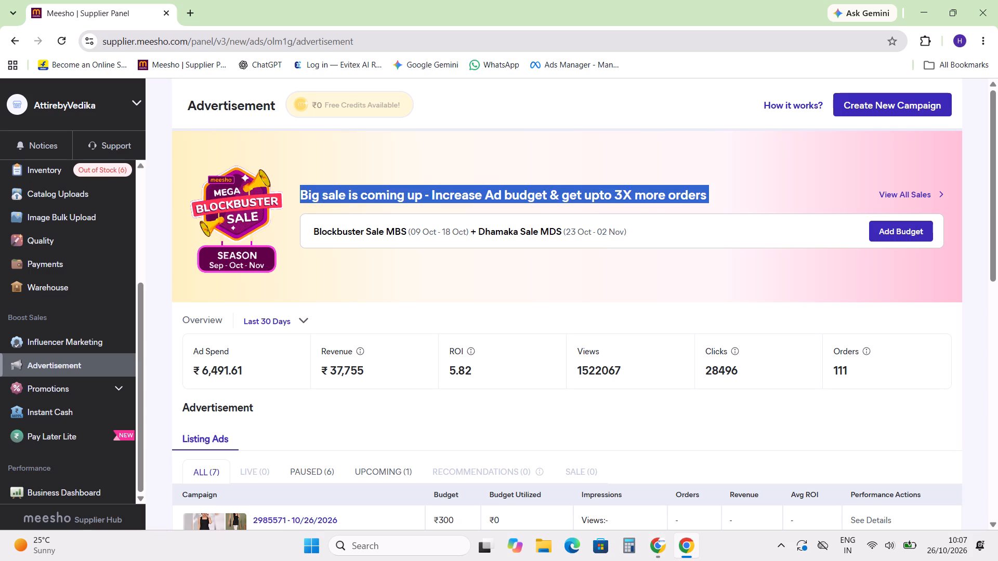
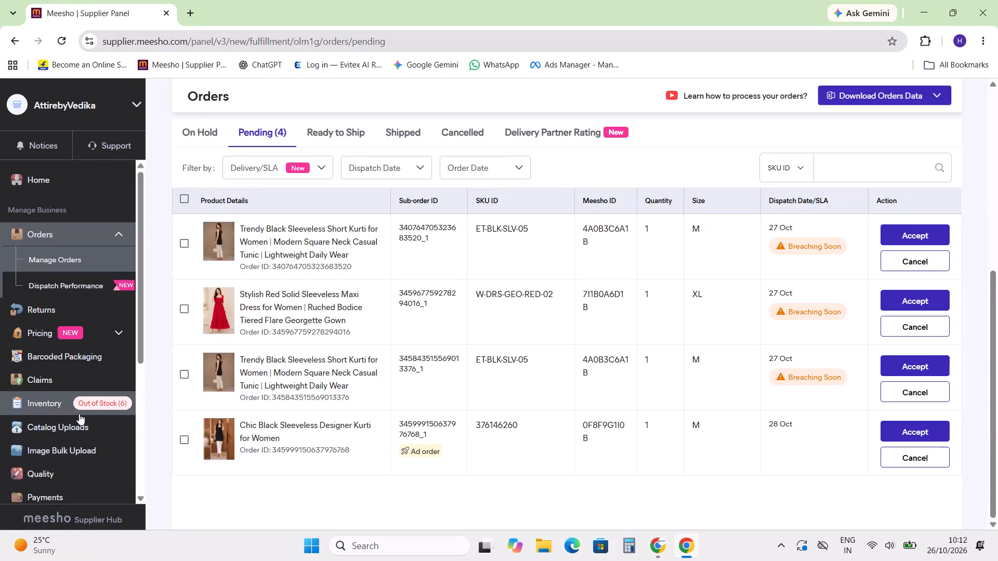
Check the store's inventory page briefly and open the Return/RTO Orders overview.
{"action": "left_click", "coordinate": [87, 390]}
{"action": "left_click", "coordinate": [95, 358]}
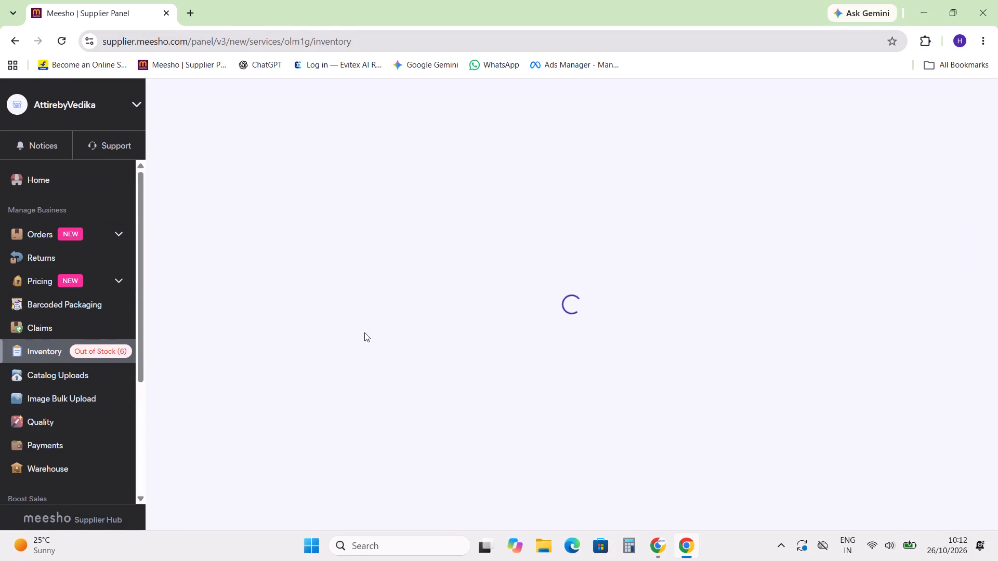
{"action": "left_click", "coordinate": [111, 255]}
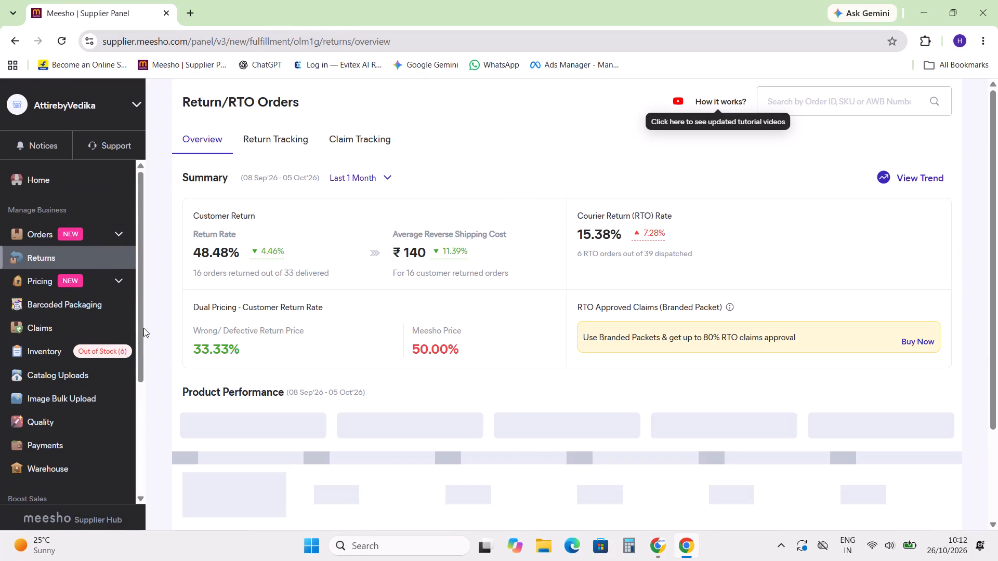
Open the active inventory and examine the enlarged product photo of the blue solid georgette maxi dress from its product details.
{"action": "left_click", "coordinate": [94, 353]}
{"action": "scroll", "coordinate": [357, 230], "scroll_direction": "down", "scroll_amount": 3}
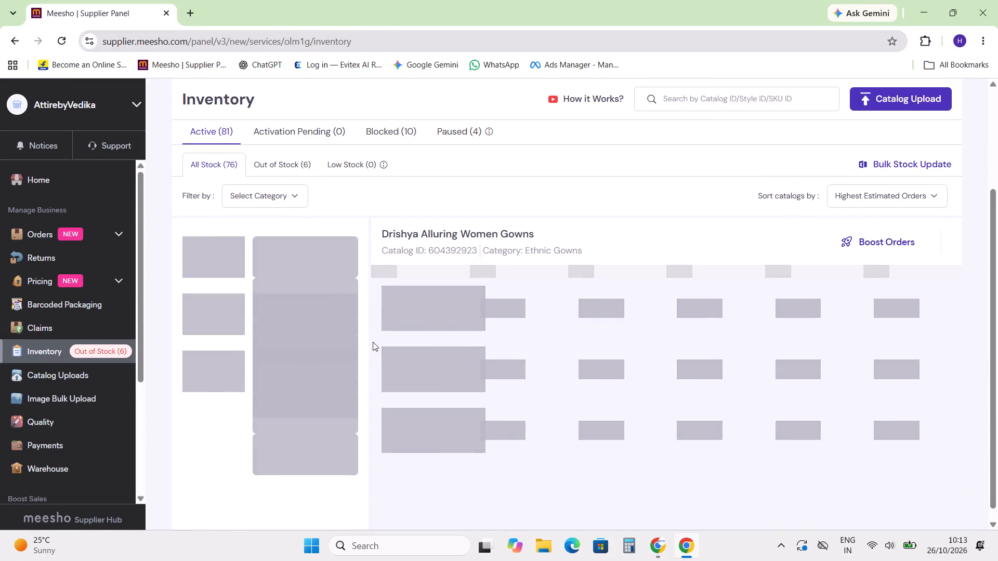
{"action": "left_click", "coordinate": [412, 353]}
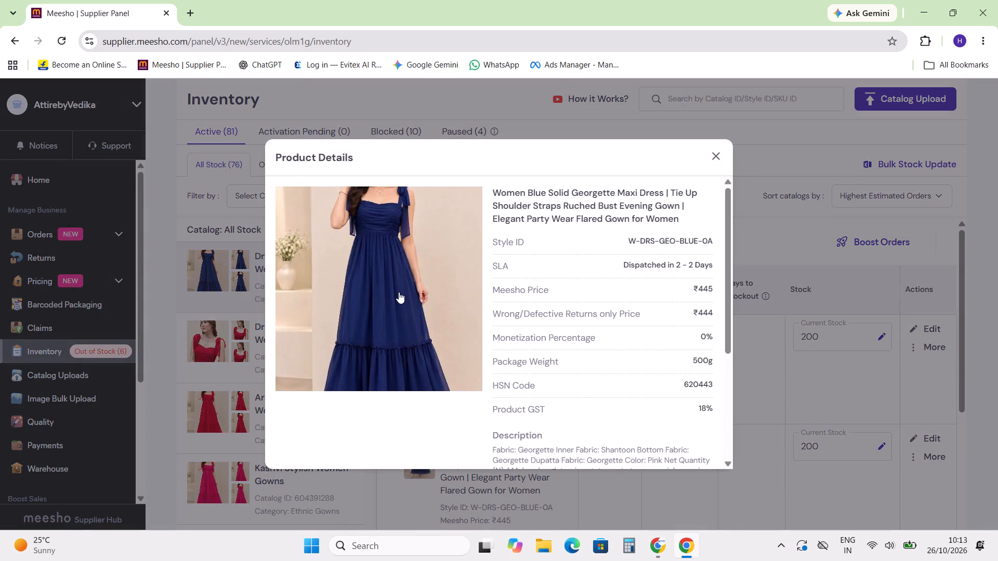
{"action": "left_click", "coordinate": [399, 292]}
{"action": "scroll", "coordinate": [401, 306], "scroll_direction": "down", "scroll_amount": 15}
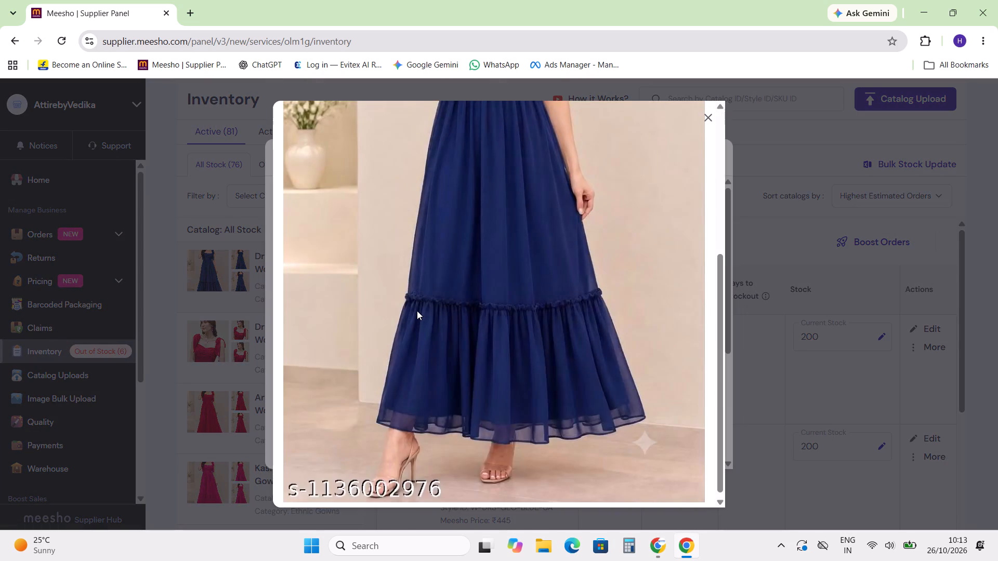
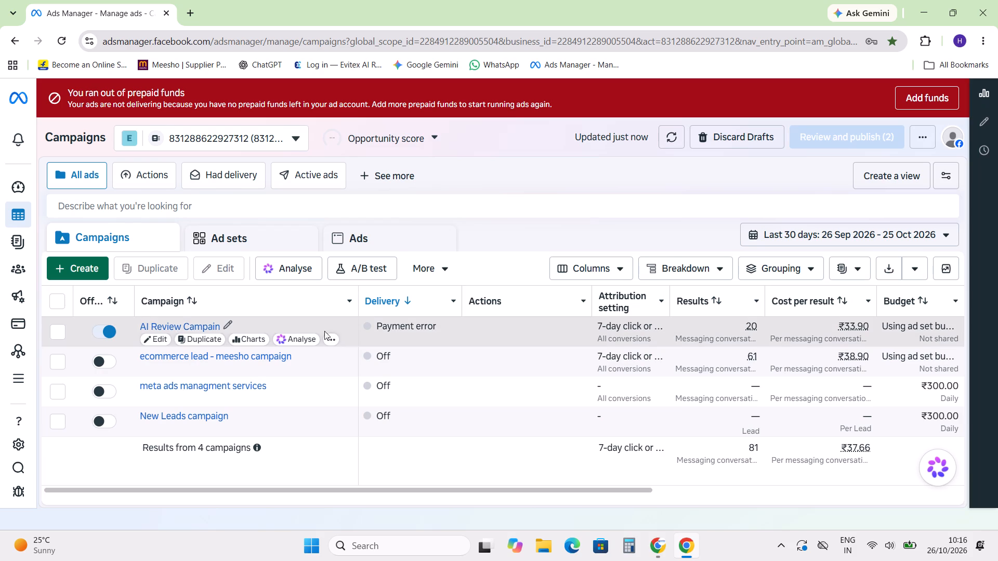
Turn off the AI Review Campain campaign in Ads Manager and reload the page once the change is published.
{"action": "left_click", "coordinate": [101, 332]}
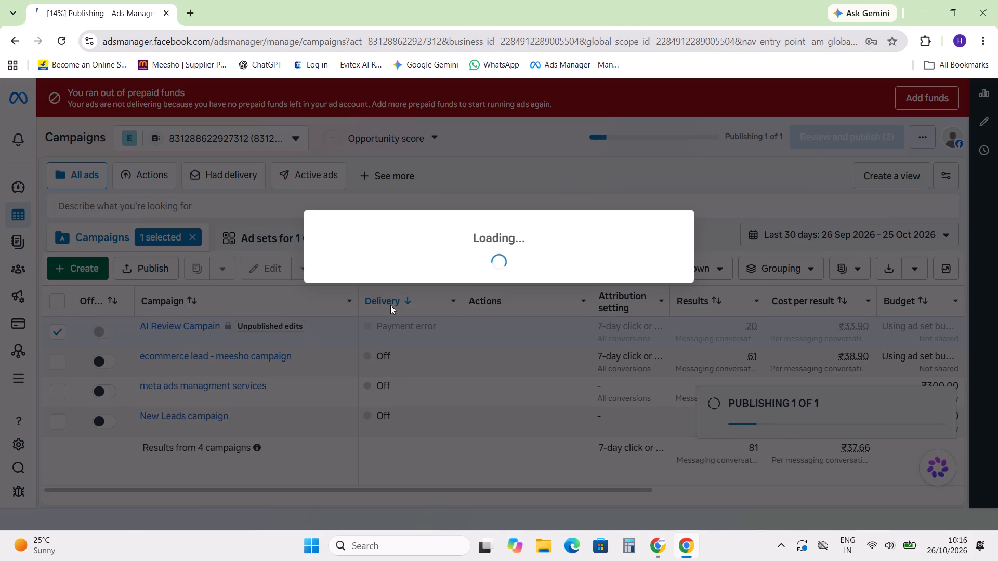
{"action": "scroll", "coordinate": [489, 373], "scroll_direction": "up", "scroll_amount": 1}
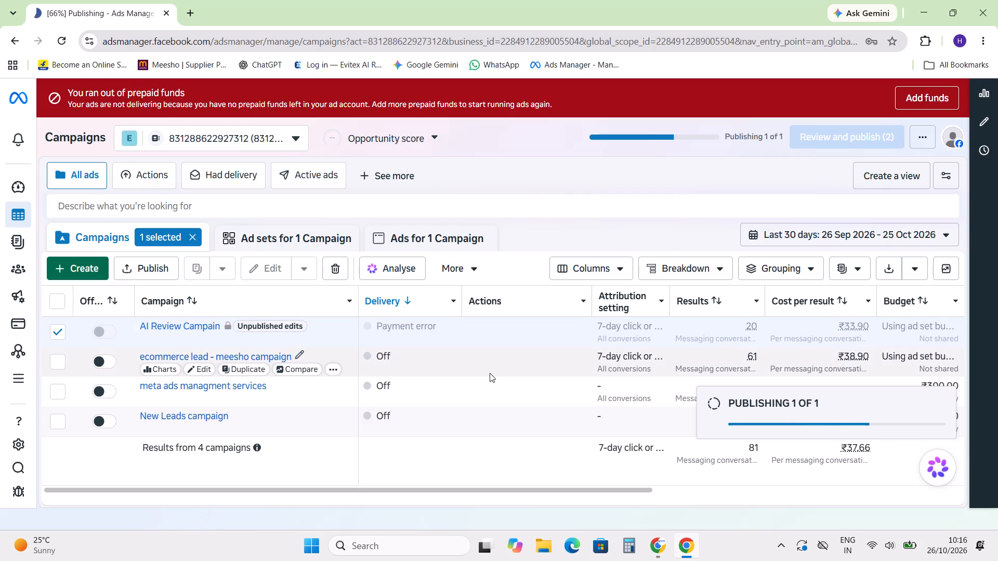
{"action": "scroll", "coordinate": [490, 373], "scroll_direction": "up", "scroll_amount": 2}
{"action": "scroll", "coordinate": [494, 371], "scroll_direction": "down", "scroll_amount": 3}
{"action": "scroll", "coordinate": [497, 370], "scroll_direction": "up", "scroll_amount": 15}
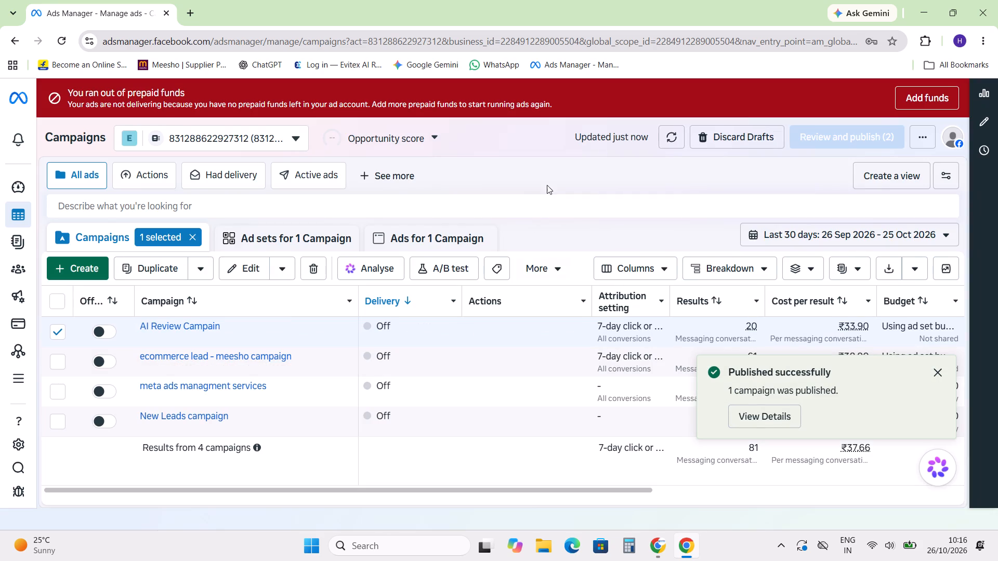
{"action": "left_click", "coordinate": [551, 175]}
{"action": "left_click", "coordinate": [64, 42]}
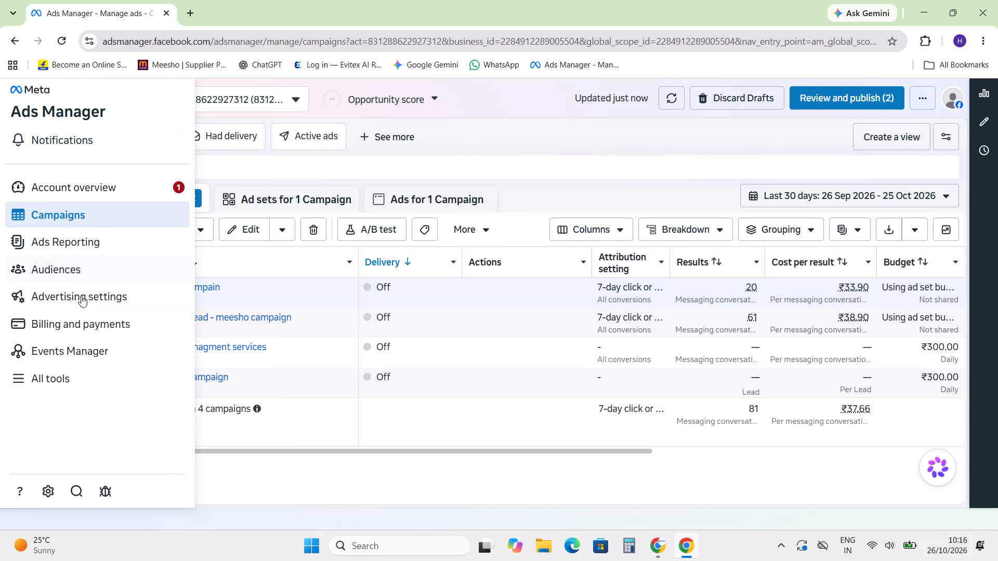
Review the ad account's billing and payments page and add ₹400 to its available funds, completing the payment.
{"action": "left_click", "coordinate": [98, 324]}
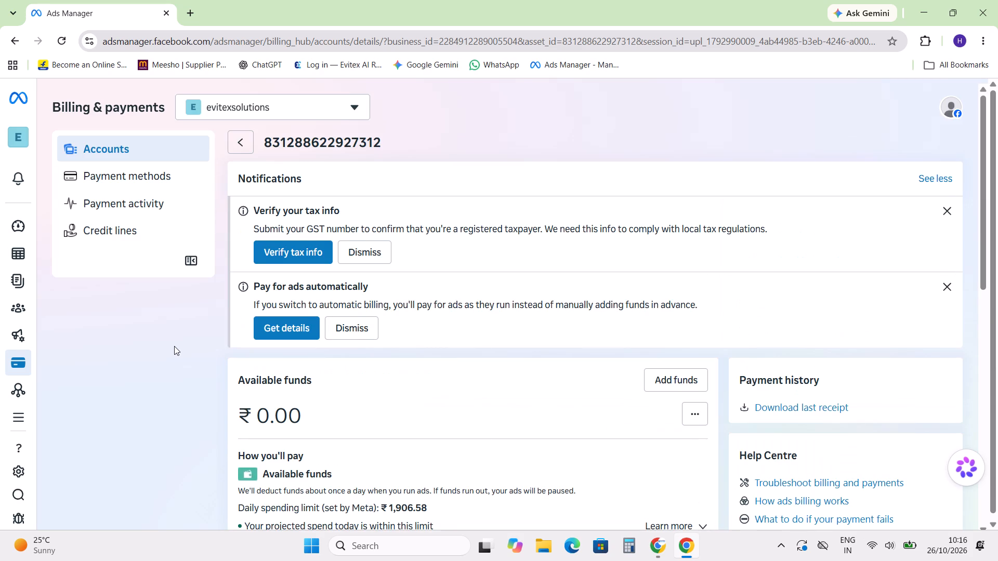
{"action": "scroll", "coordinate": [434, 485], "scroll_direction": "down", "scroll_amount": 5}
{"action": "scroll", "coordinate": [391, 537], "scroll_direction": "down", "scroll_amount": 2}
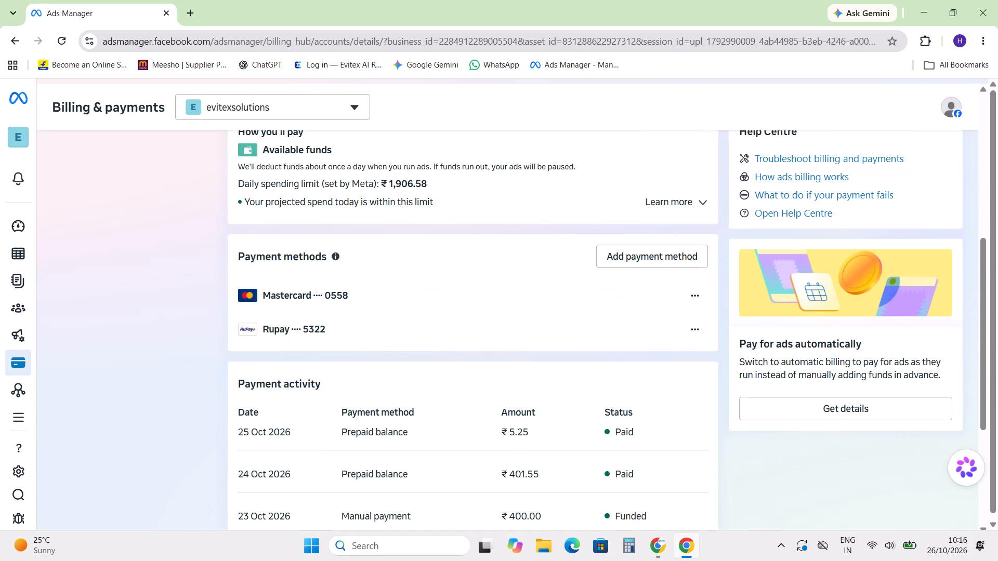
{"action": "scroll", "coordinate": [570, 542], "scroll_direction": "down", "scroll_amount": 2}
{"action": "scroll", "coordinate": [546, 374], "scroll_direction": "up", "scroll_amount": 4}
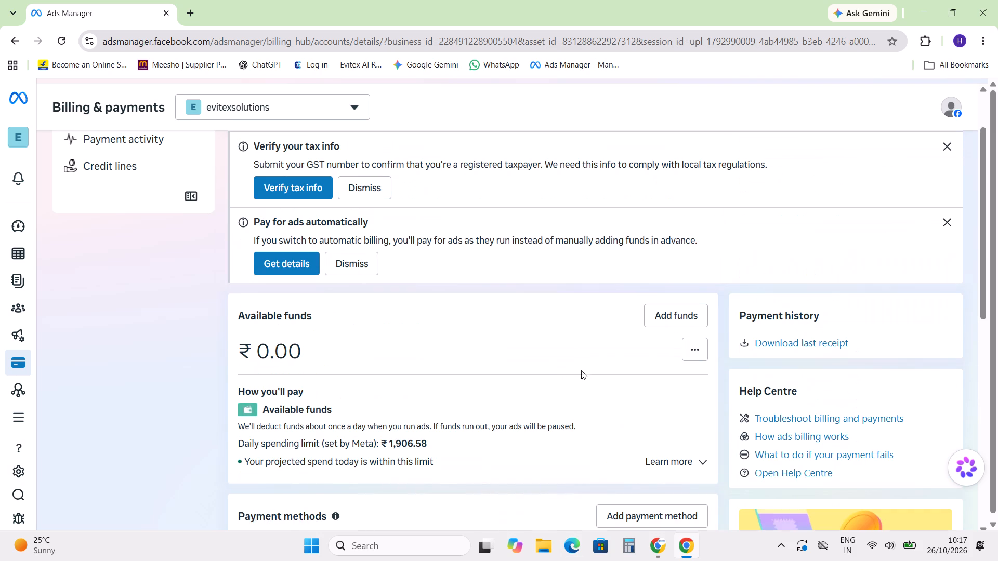
{"action": "left_click", "coordinate": [668, 320]}
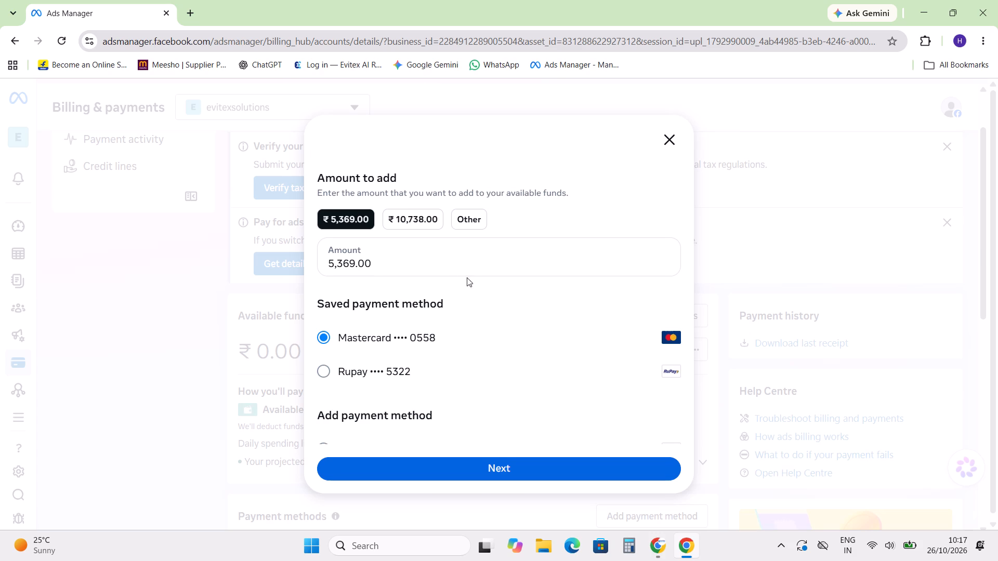
{"action": "left_click_drag", "start_coordinate": [387, 258], "coordinate": [260, 232]}
{"action": "type", "text": "400"}
{"action": "scroll", "coordinate": [356, 344], "scroll_direction": "down", "scroll_amount": 2}
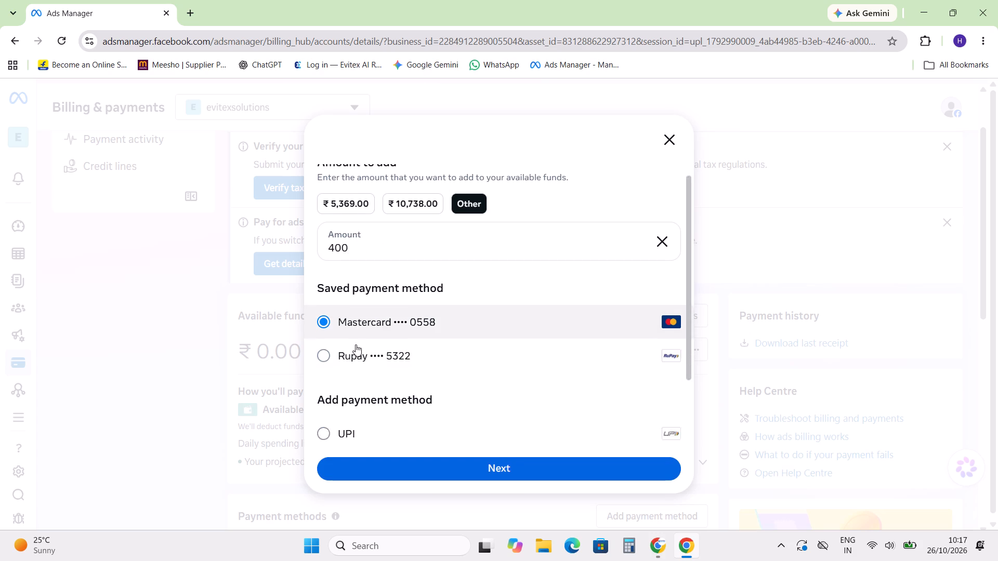
{"action": "scroll", "coordinate": [356, 344], "scroll_direction": "down", "scroll_amount": 4}
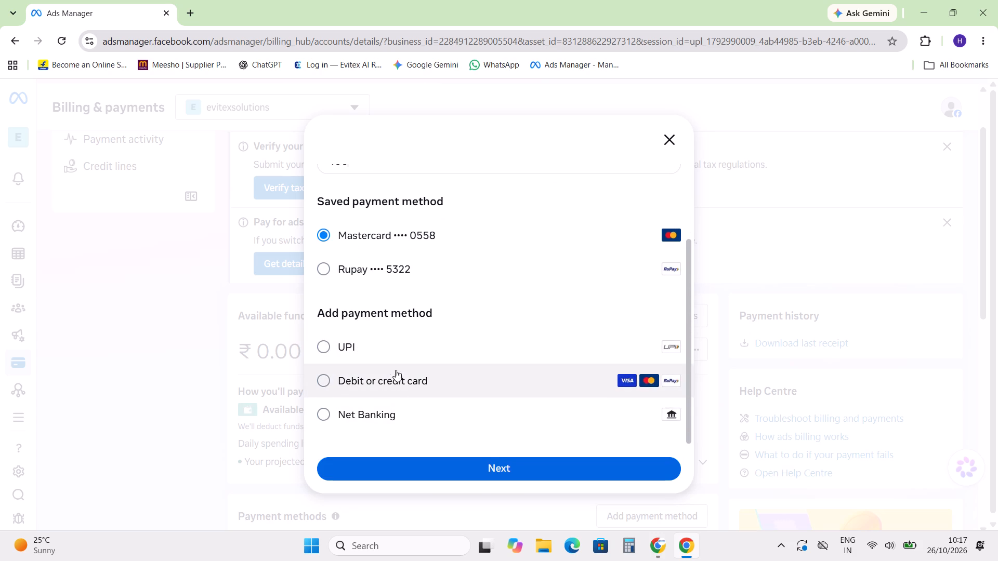
{"action": "left_click", "coordinate": [393, 363]}
{"action": "left_click", "coordinate": [479, 477]}
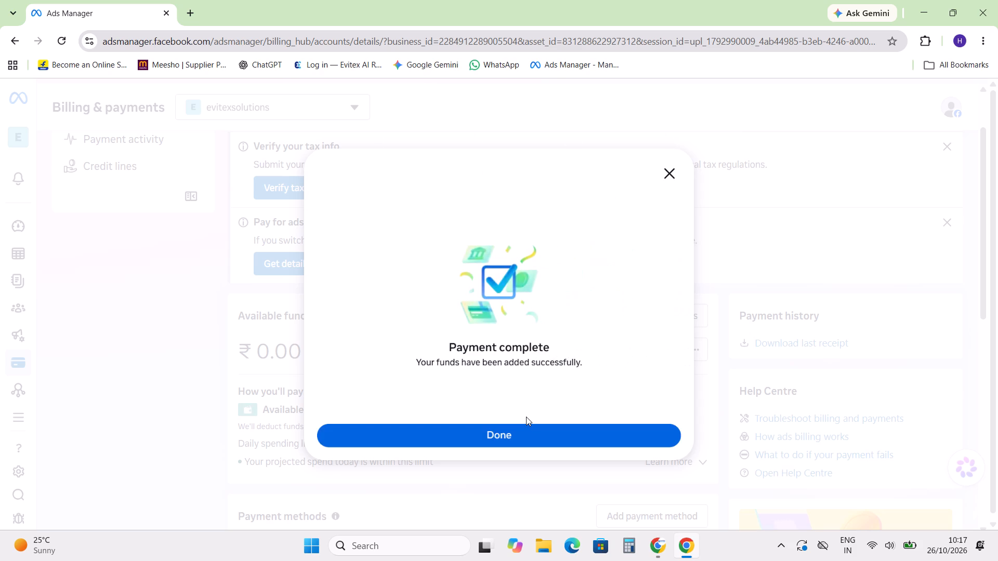
{"action": "left_click", "coordinate": [543, 436]}
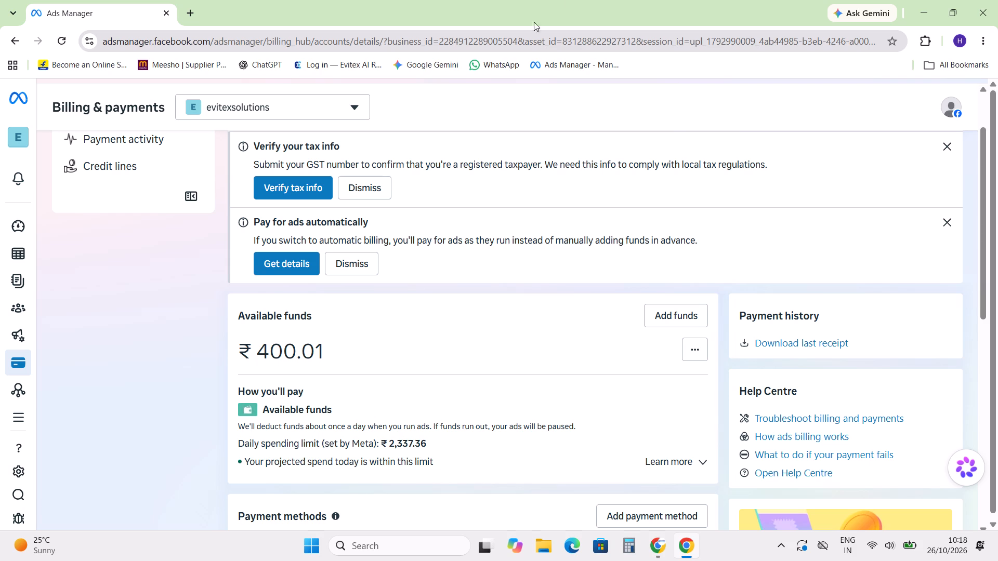
Return to the campaigns list, compare the campaigns' spend and reach figures, and turn on the ecommerce lead - meesho campaign.
{"action": "left_click", "coordinate": [832, 249]}
{"action": "left_click", "coordinate": [65, 249]}
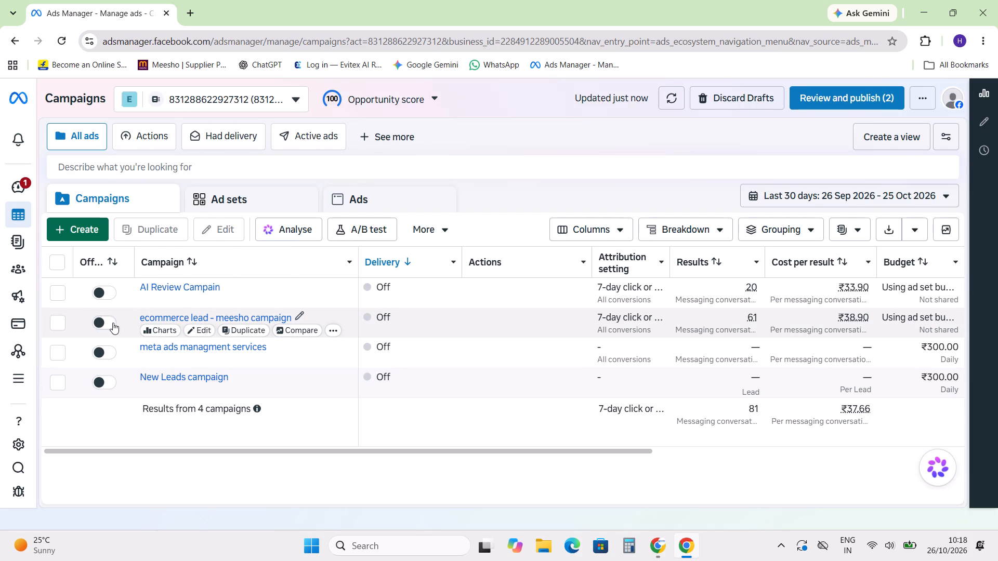
{"action": "left_click_drag", "start_coordinate": [471, 449], "coordinate": [972, 507]}
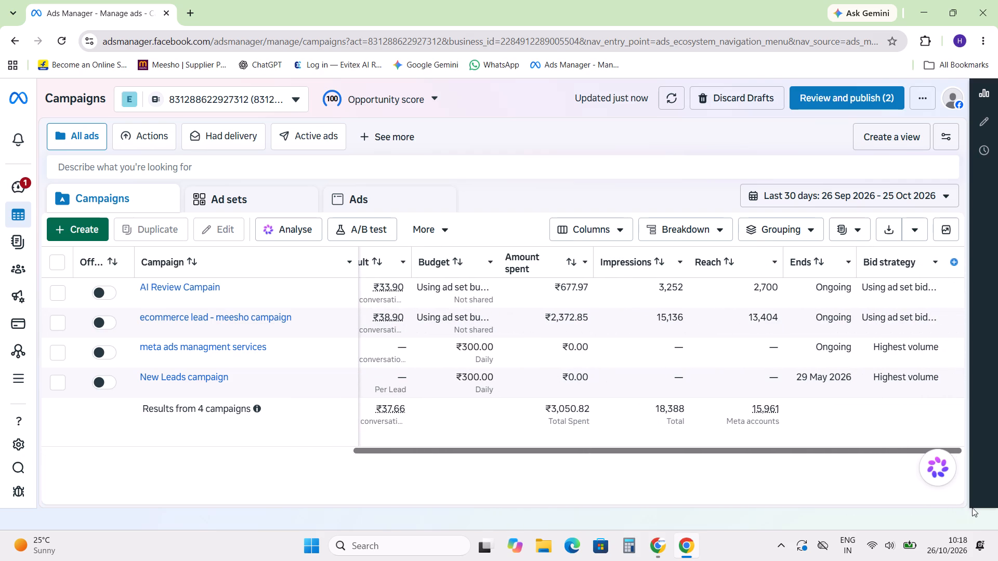
{"action": "left_click_drag", "start_coordinate": [972, 507], "coordinate": [473, 487]}
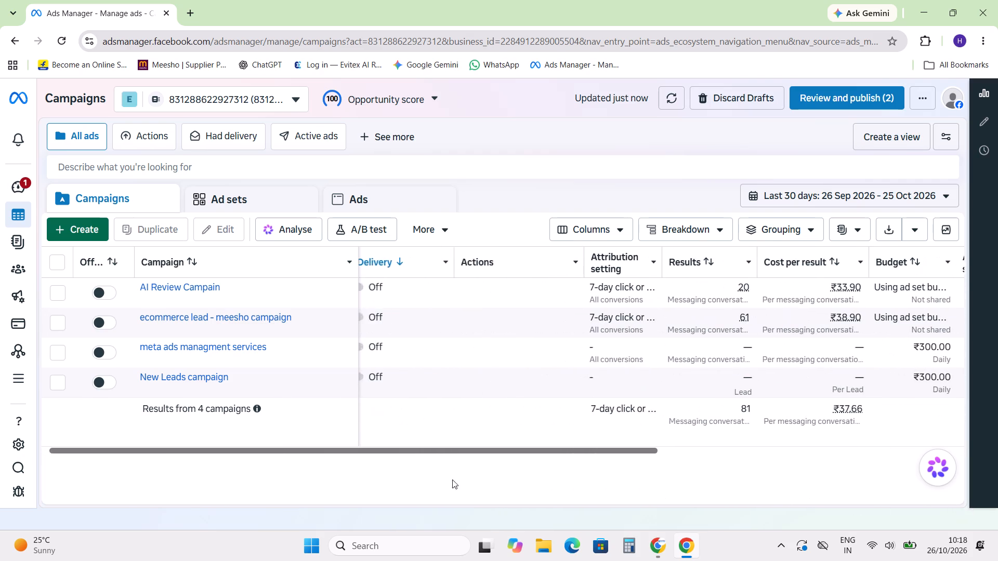
{"action": "left_click", "coordinate": [110, 320]}
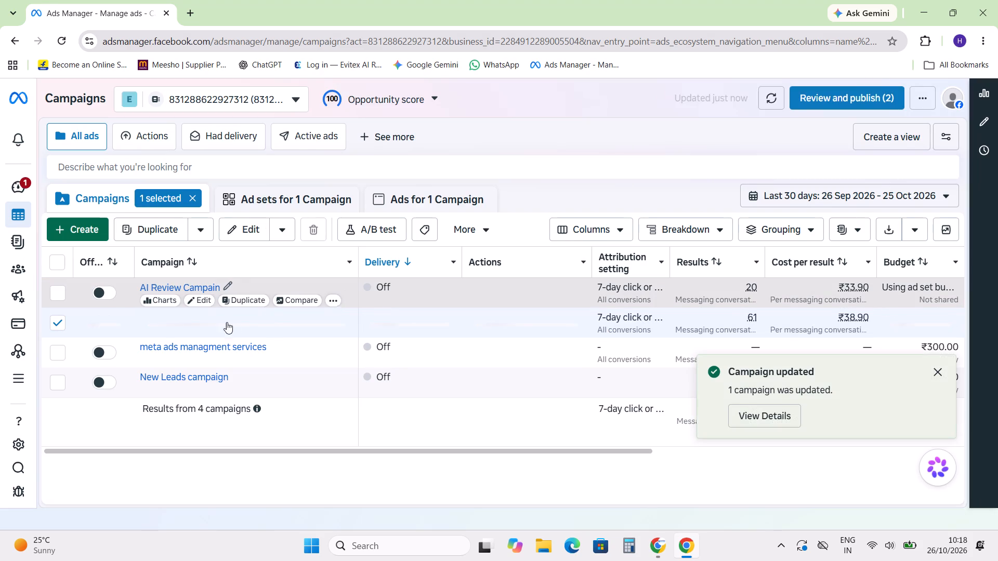
Check the ad set and ad inside the ecommerce lead - meesho campaign, clear the selections and return to all campaigns.
{"action": "left_click", "coordinate": [216, 320]}
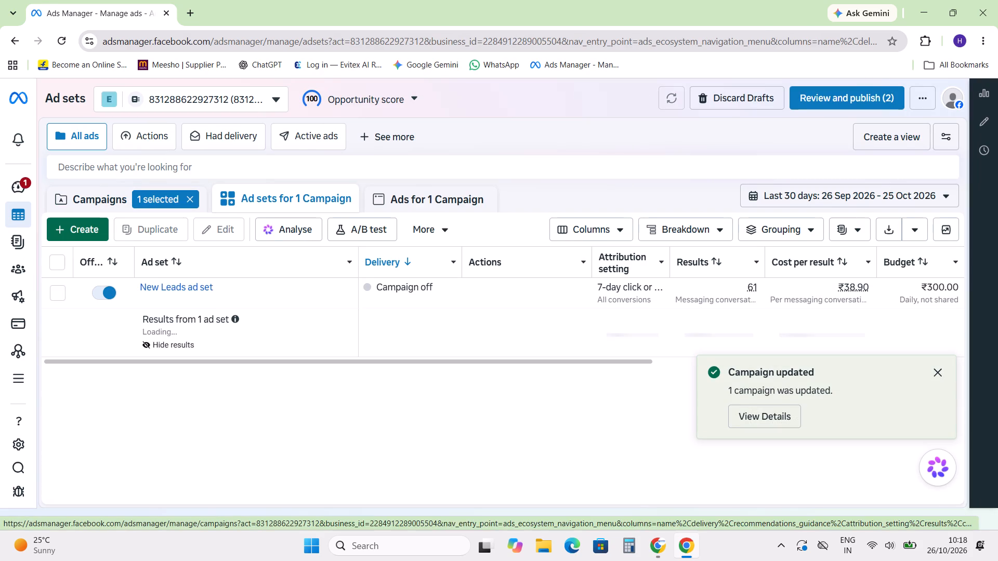
{"action": "left_click", "coordinate": [196, 287]}
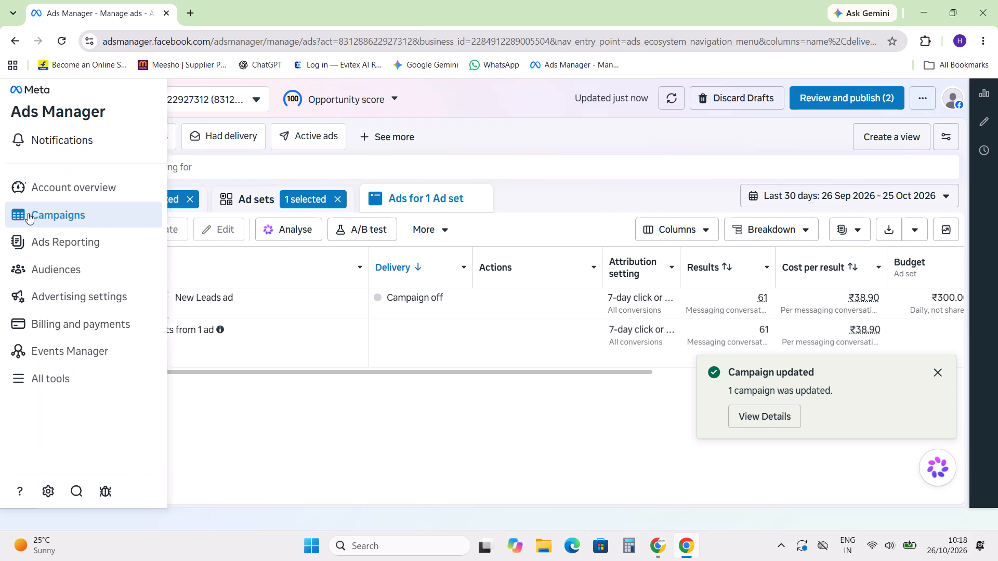
{"action": "left_click", "coordinate": [60, 218]}
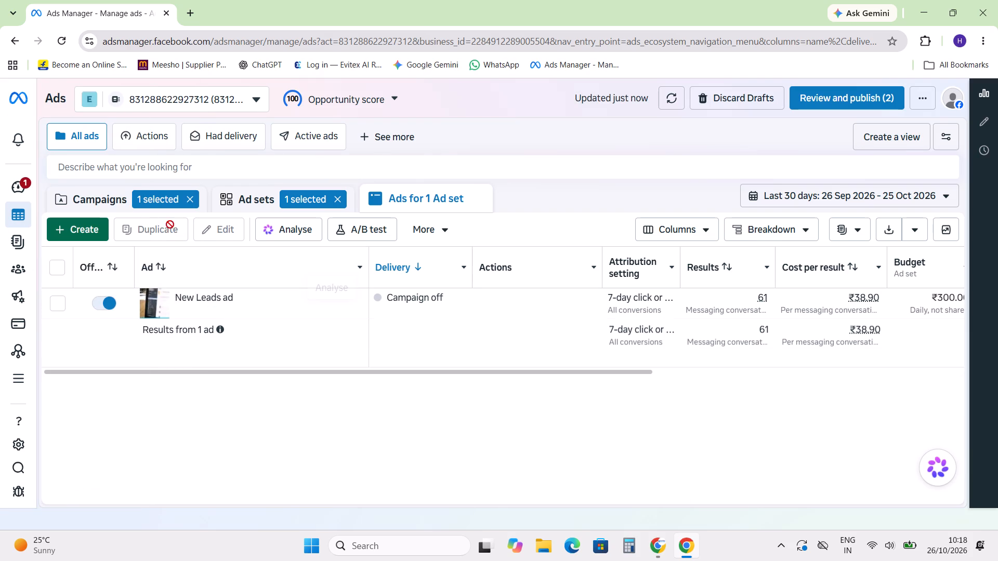
{"action": "left_click", "coordinate": [193, 199]}
{"action": "left_click", "coordinate": [308, 198]}
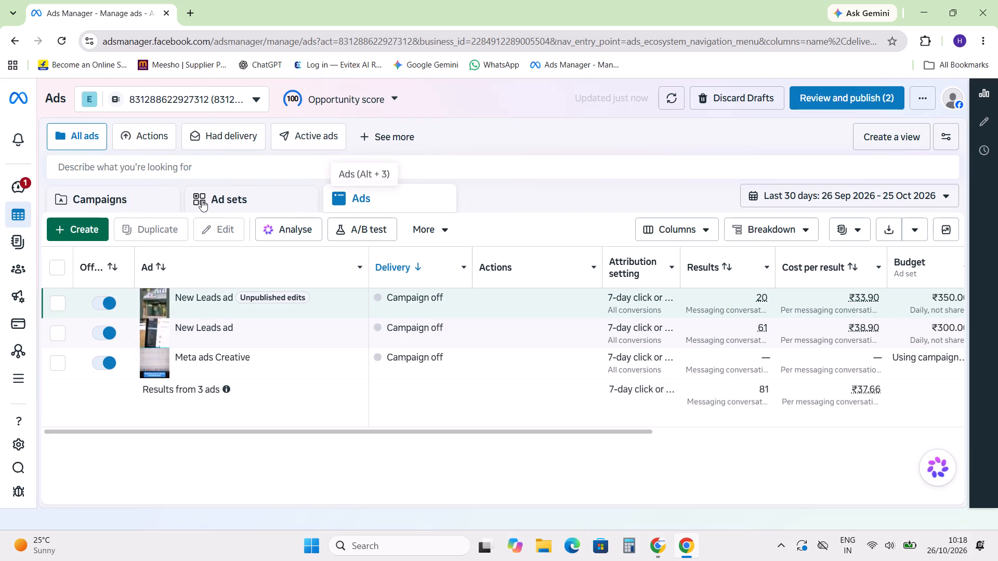
{"action": "left_click", "coordinate": [104, 198]}
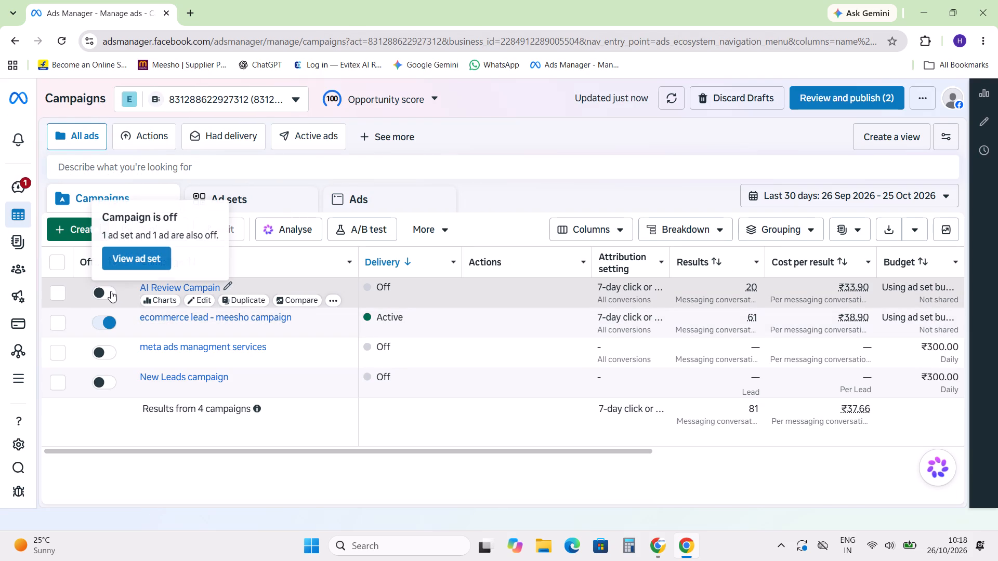
Open the AI Review Campain campaign and turn off its New Leads ad set.
{"action": "left_click", "coordinate": [173, 290]}
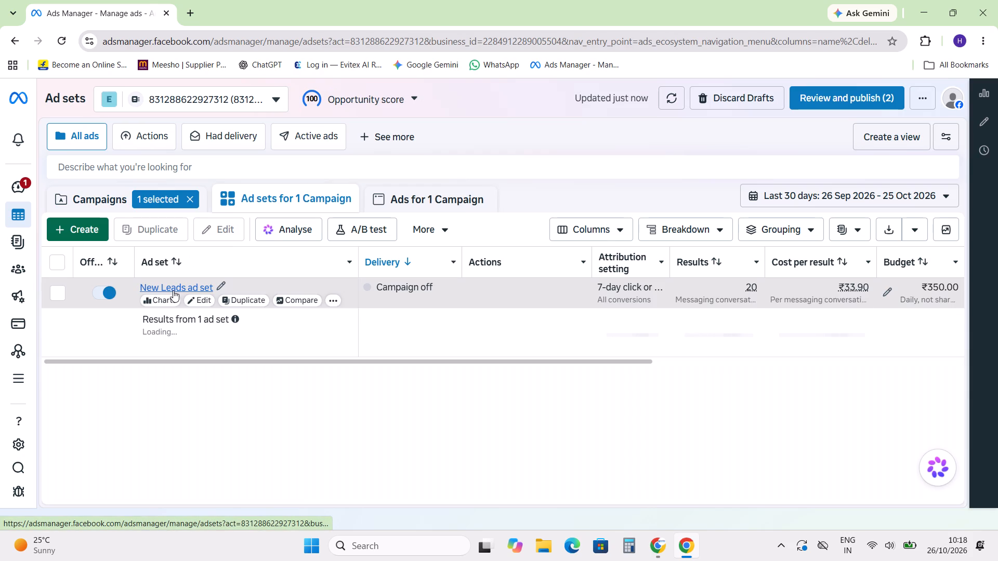
{"action": "left_click", "coordinate": [103, 289]}
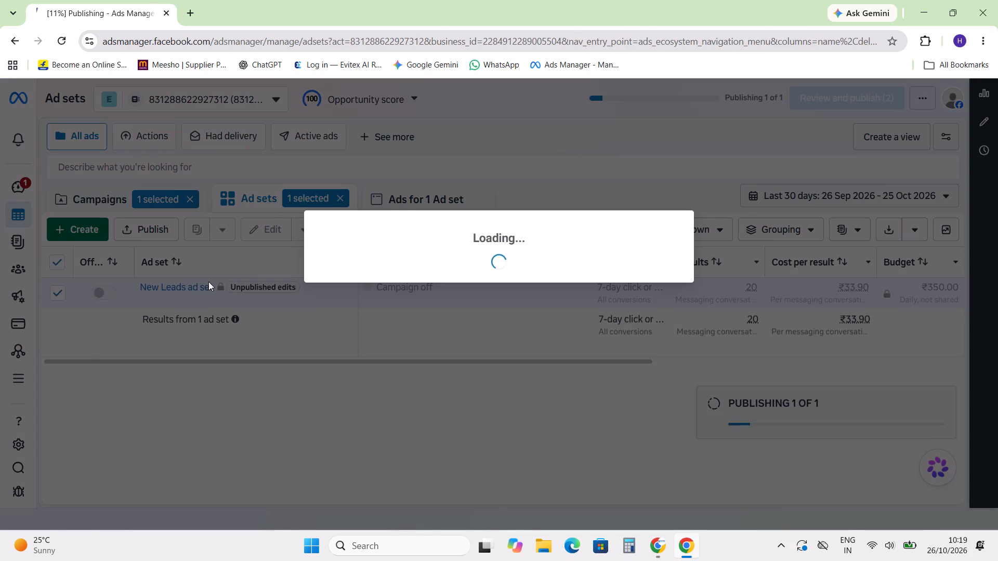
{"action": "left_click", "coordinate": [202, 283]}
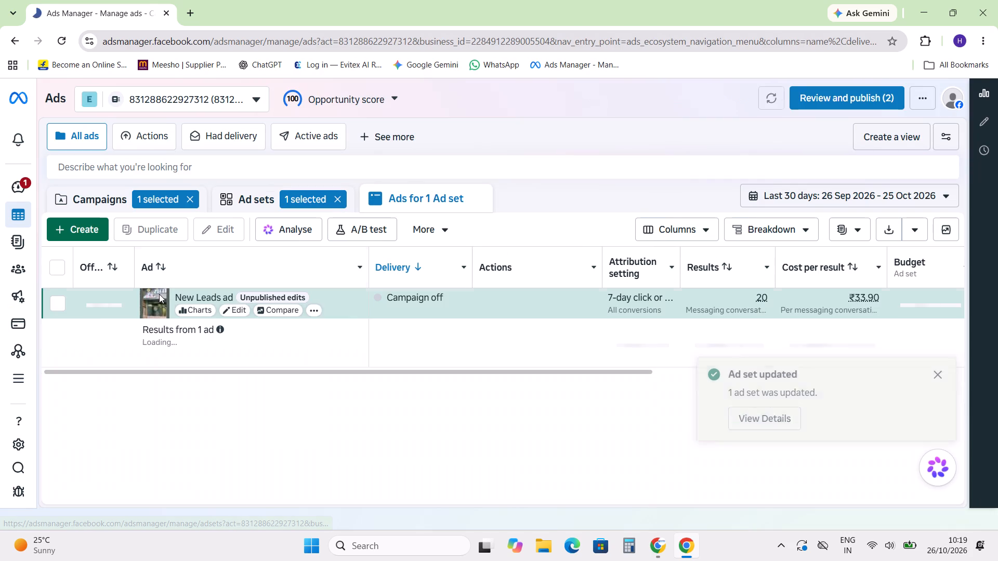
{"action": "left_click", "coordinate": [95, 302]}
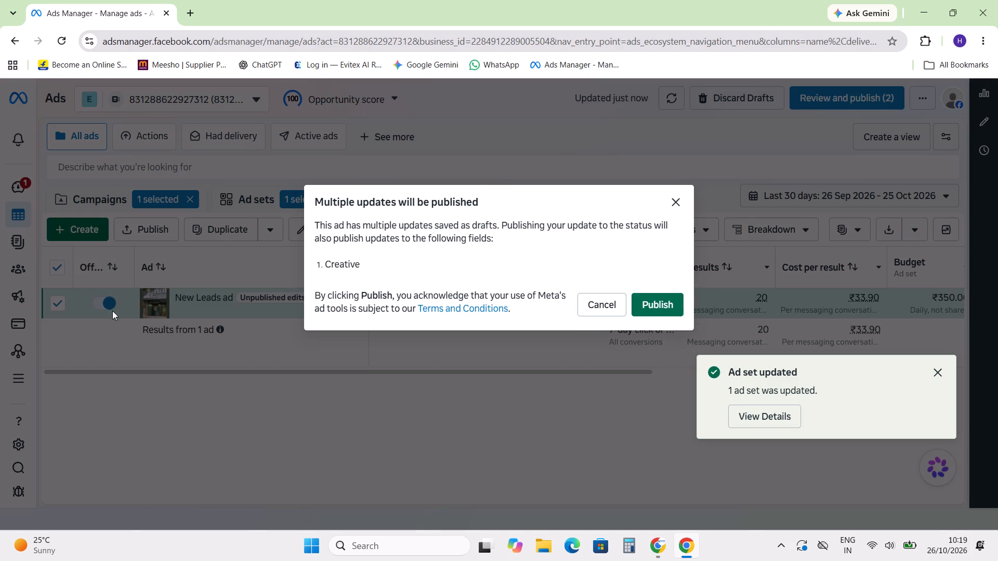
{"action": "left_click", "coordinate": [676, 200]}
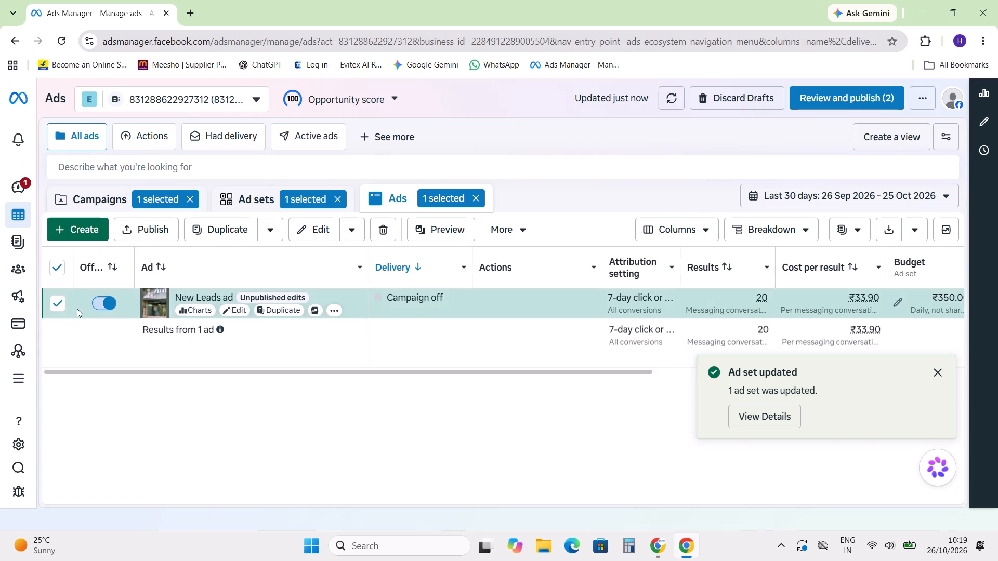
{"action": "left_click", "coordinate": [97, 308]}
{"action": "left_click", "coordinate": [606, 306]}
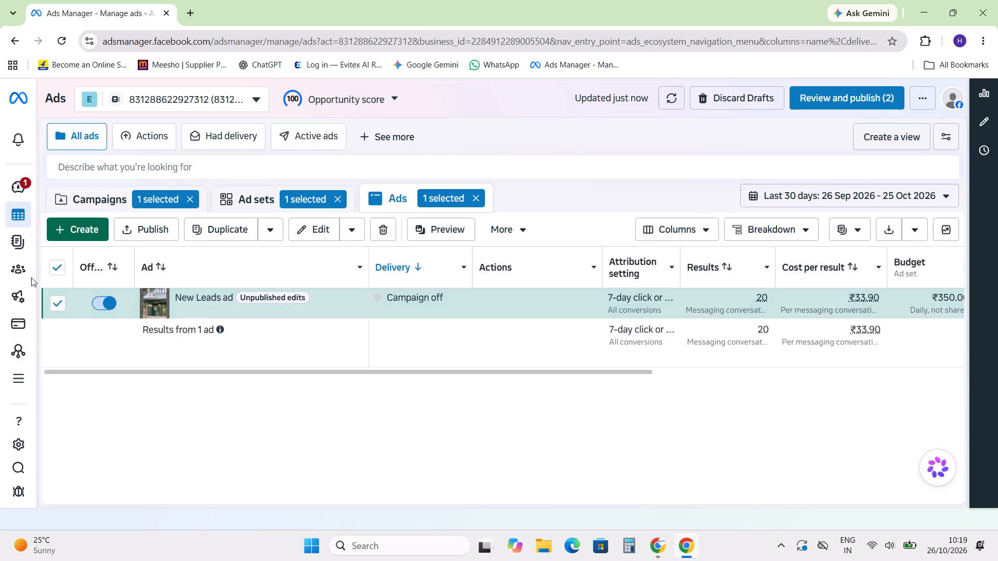
Clear the ad set, ad and campaign selections and return to the full campaigns list.
{"action": "left_click", "coordinate": [41, 218]}
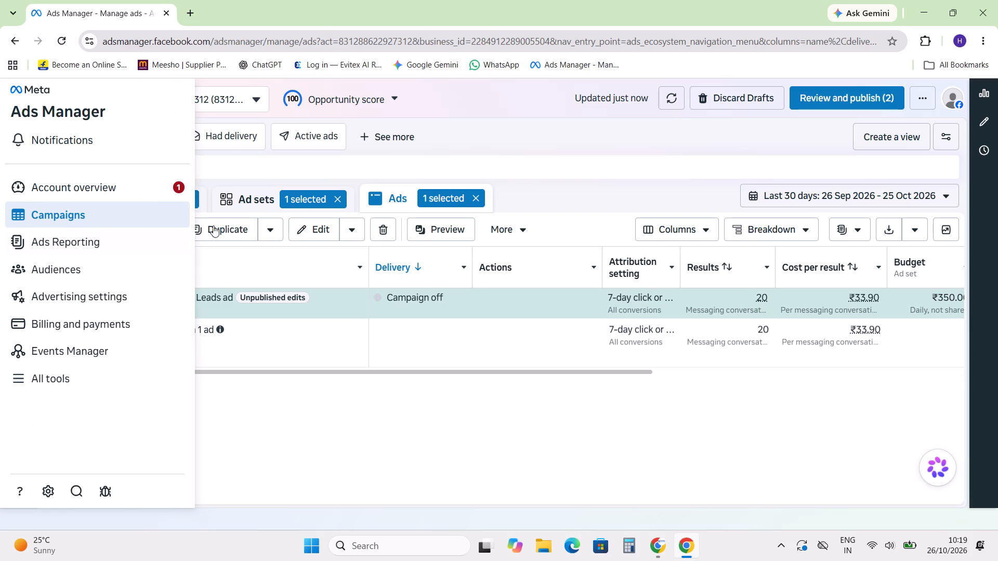
{"action": "left_click", "coordinate": [336, 199]}
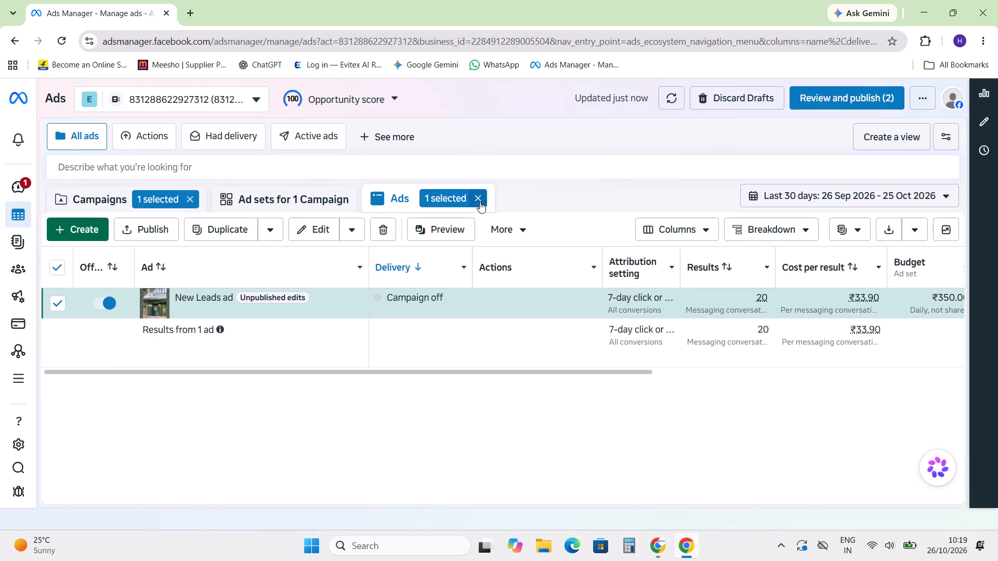
{"action": "left_click", "coordinate": [480, 202]}
{"action": "left_click", "coordinate": [201, 202]}
{"action": "left_click", "coordinate": [192, 202]}
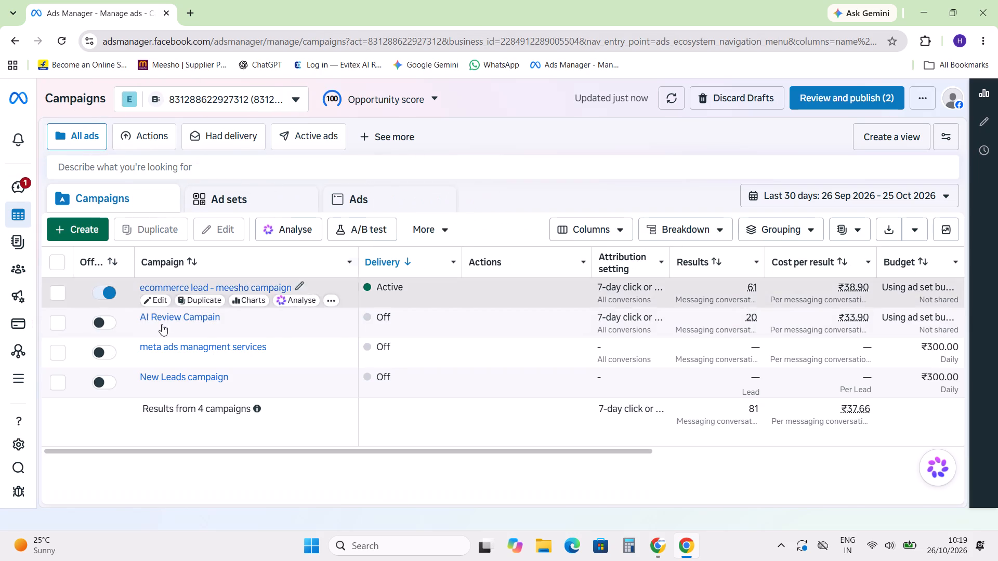